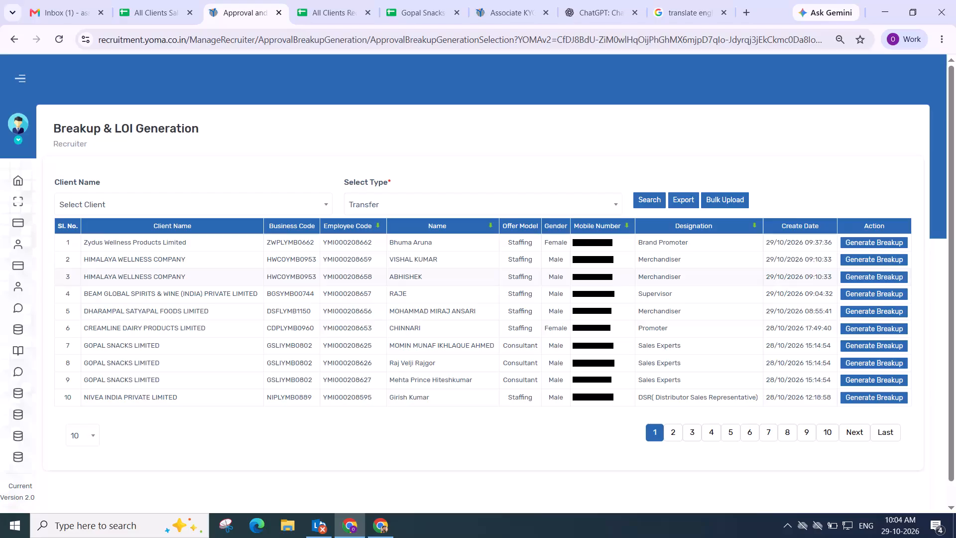
Show all pending transfer records on one page and look through the clients and employees listed.
{"action": "scroll", "coordinate": [528, 286], "scroll_direction": "down", "scroll_amount": 1}
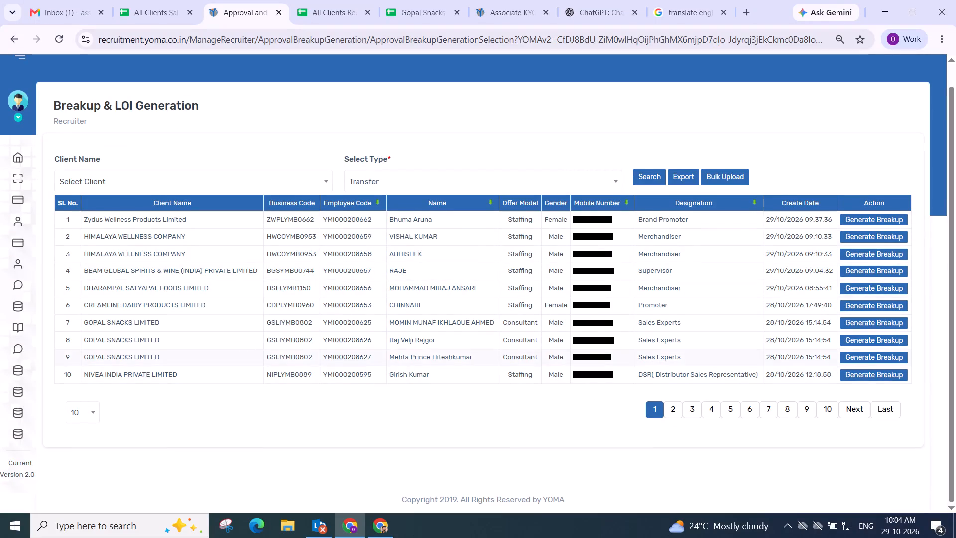
{"action": "left_click", "coordinate": [79, 410]}
{"action": "left_click", "coordinate": [80, 315]}
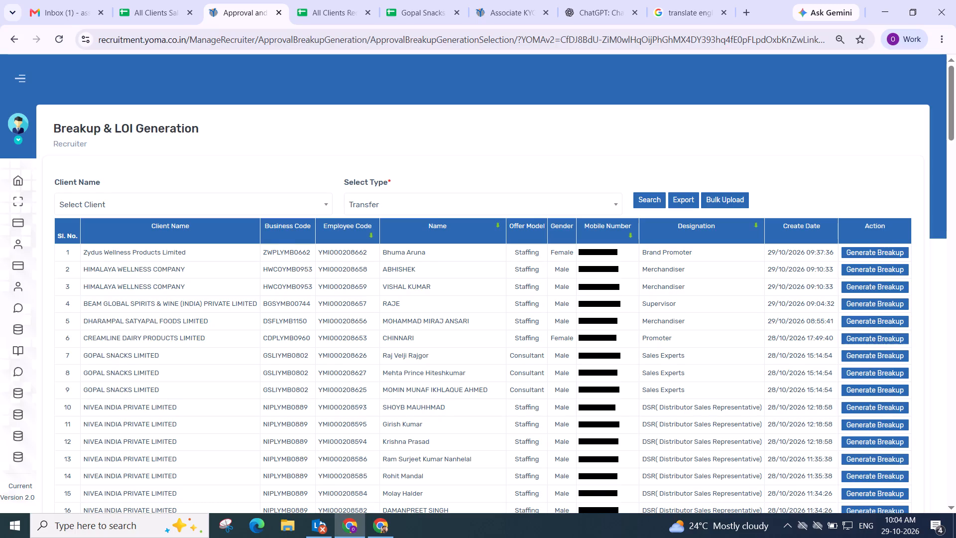
{"action": "scroll", "coordinate": [457, 278], "scroll_direction": "down", "scroll_amount": 4}
{"action": "scroll", "coordinate": [299, 289], "scroll_direction": "down", "scroll_amount": 2}
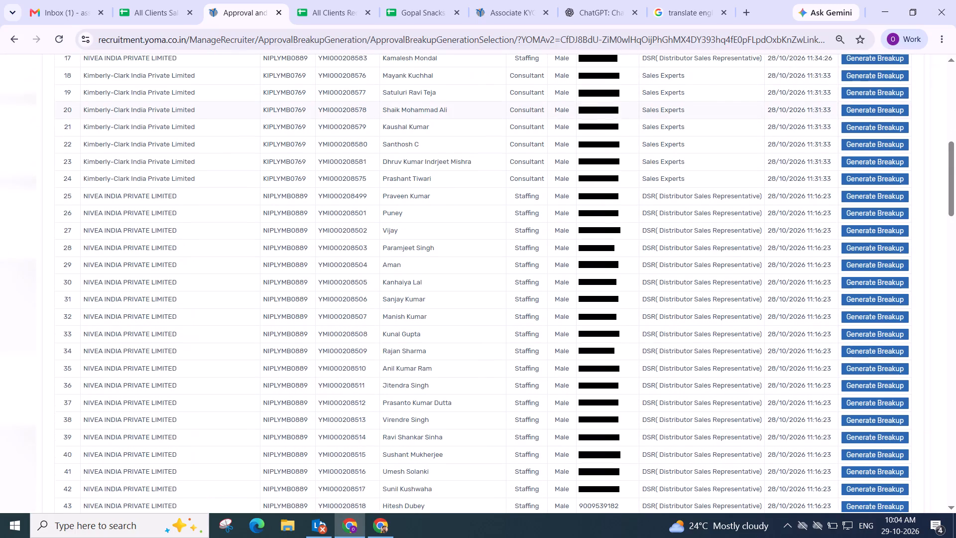
{"action": "scroll", "coordinate": [299, 289], "scroll_direction": "down", "scroll_amount": 10}
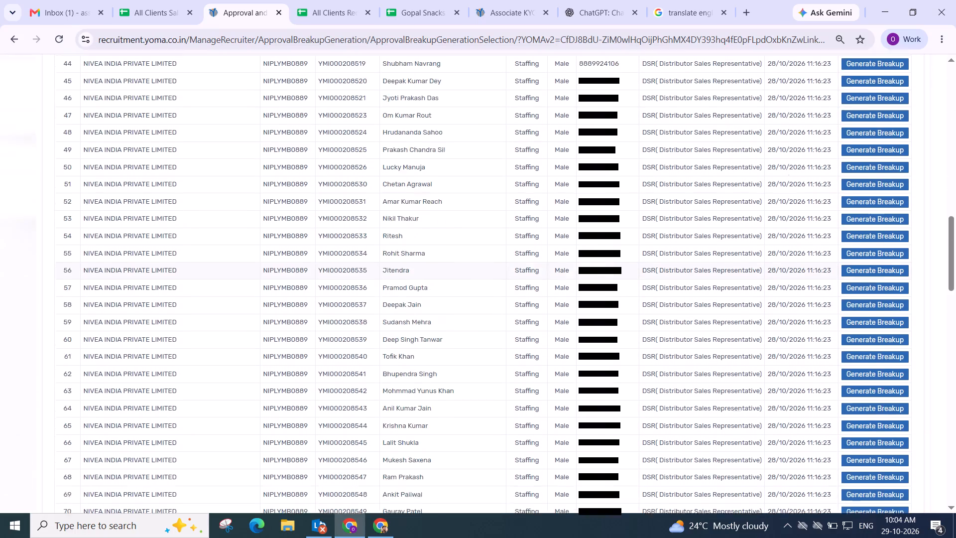
{"action": "scroll", "coordinate": [299, 289], "scroll_direction": "down", "scroll_amount": 10}
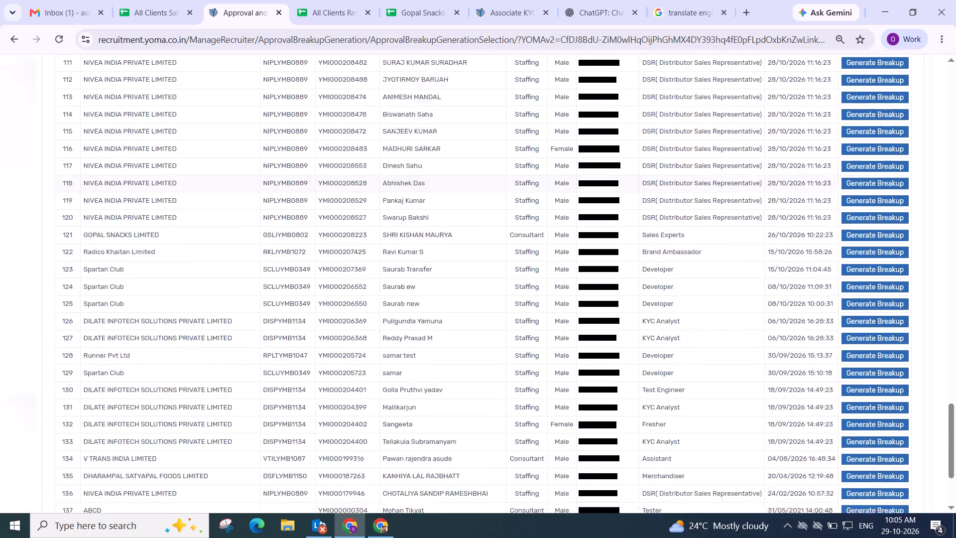
{"action": "scroll", "coordinate": [299, 289], "scroll_direction": "down", "scroll_amount": 5}
{"action": "scroll", "coordinate": [299, 289], "scroll_direction": "up", "scroll_amount": 12}
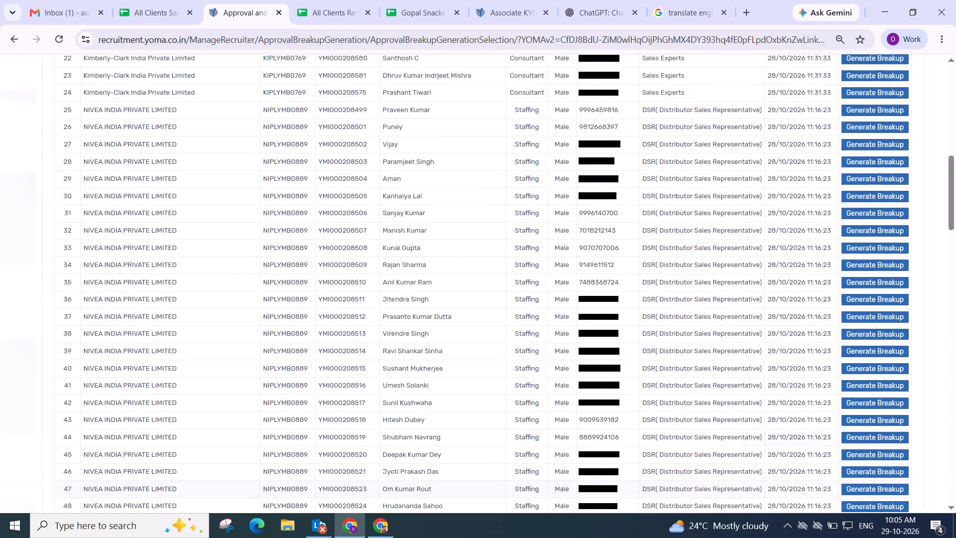
Filter the transfer records by client NIVEA INDIA PRIVATE LIMITED (NIPLYM0653) and run the search.
{"action": "left_click", "coordinate": [190, 157]}
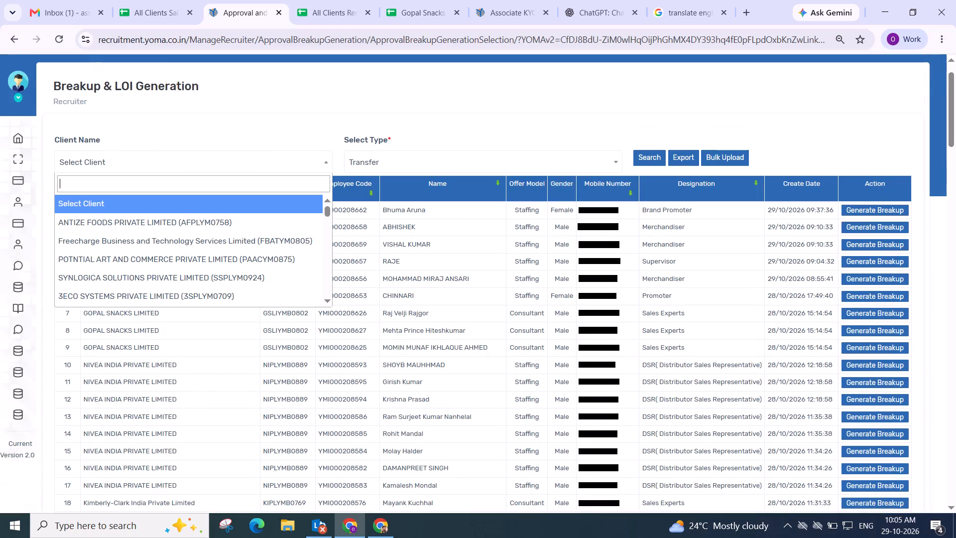
{"action": "type", "text": "nib"}
{"action": "key", "text": "BackSpace"}
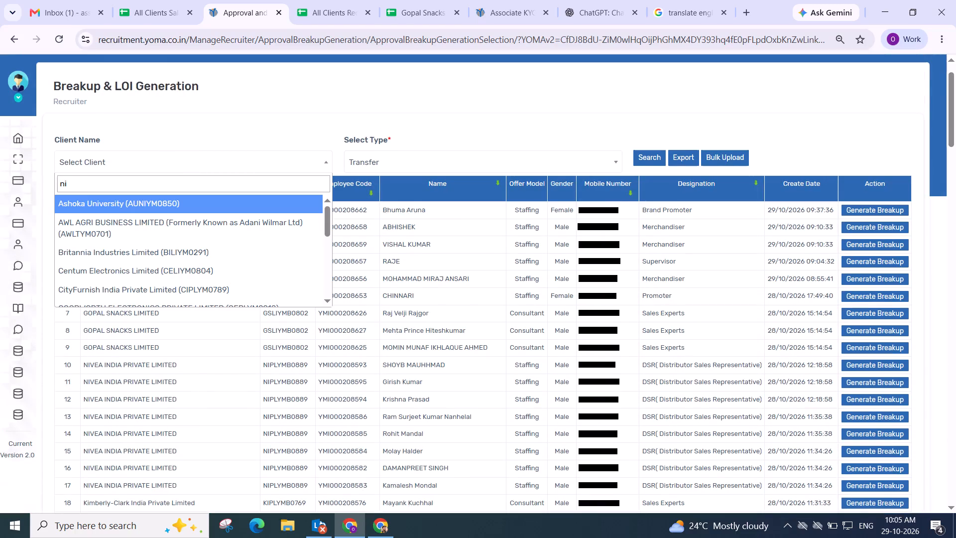
{"action": "type", "text": "ve"}
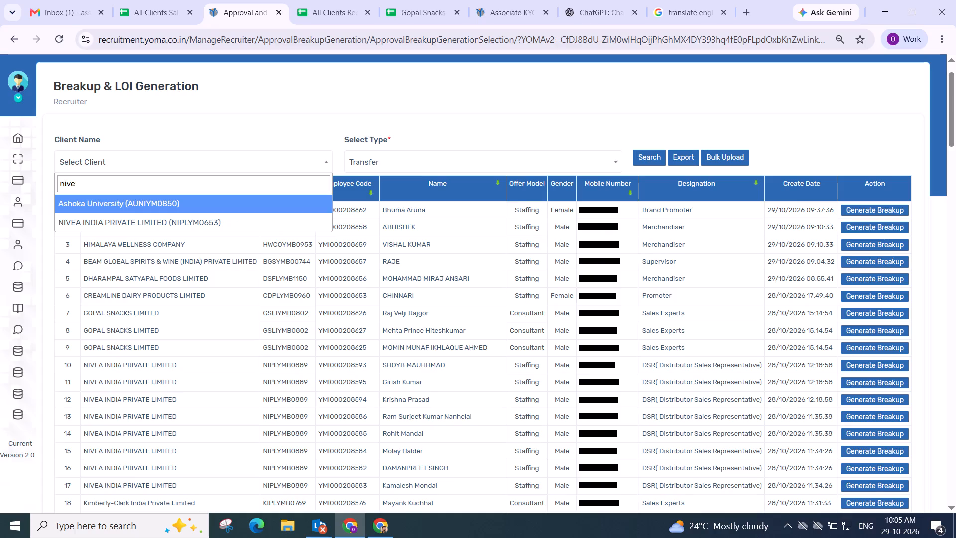
{"action": "key", "text": "Down"}
{"action": "key", "text": "Return"}
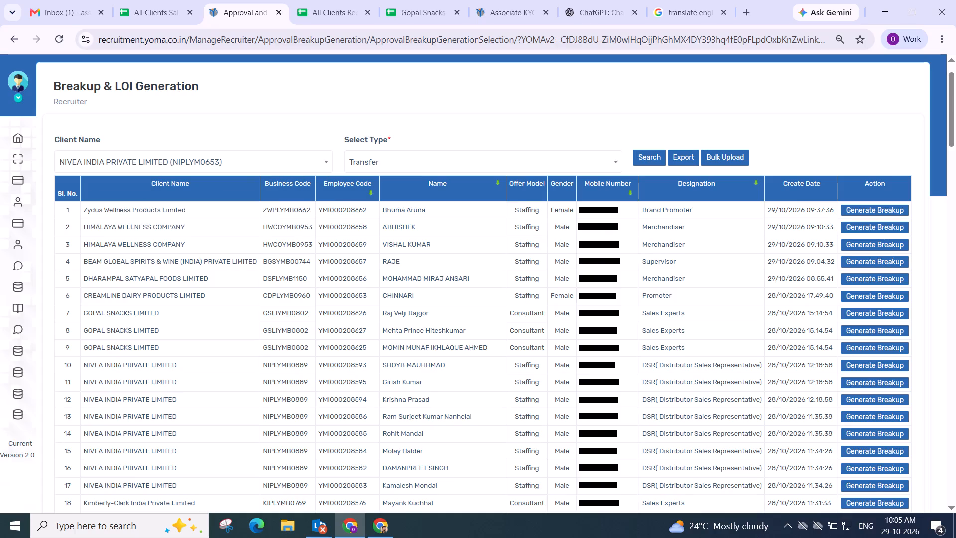
{"action": "left_click", "coordinate": [639, 154]}
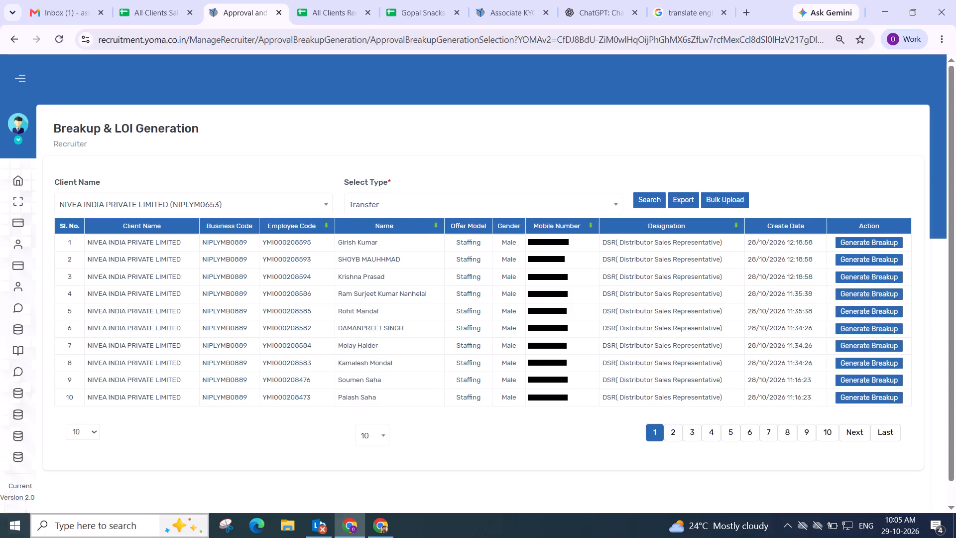
{"action": "left_click_drag", "start_coordinate": [0, 537], "coordinate": [26, 537]}
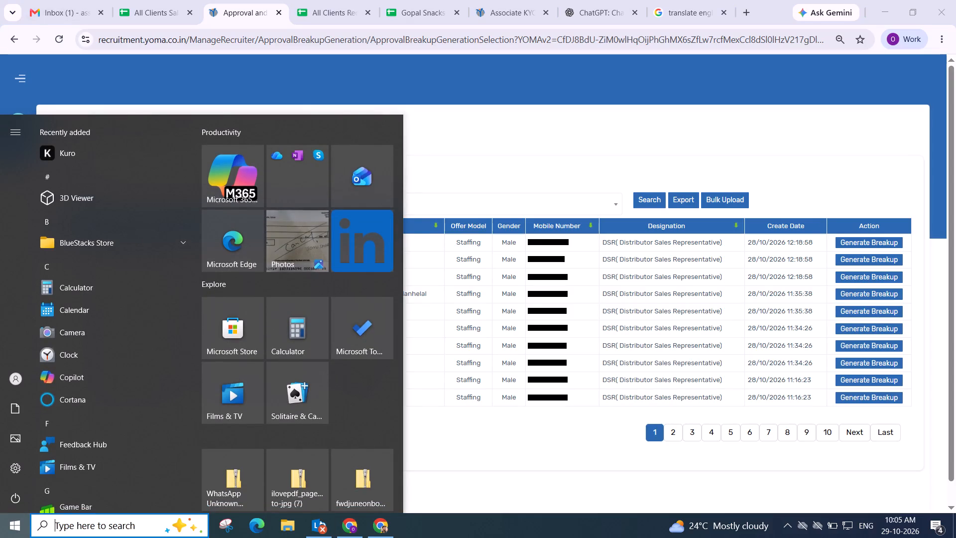
{"action": "left_click", "coordinate": [546, 153]}
Set the Nivea list's page size to ALL and look through its employee records.
{"action": "scroll", "coordinate": [257, 233], "scroll_direction": "down", "scroll_amount": 2}
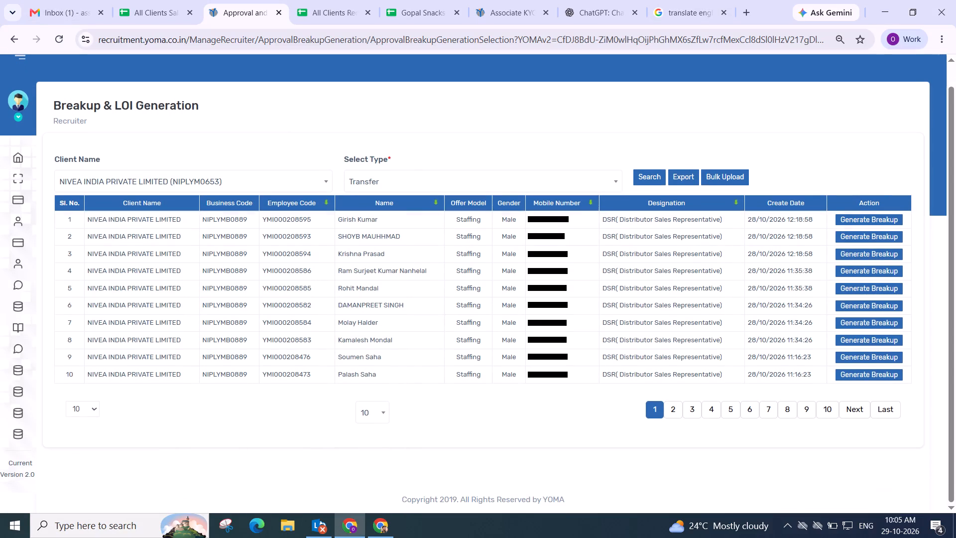
{"action": "scroll", "coordinate": [830, 214], "scroll_direction": "left", "scroll_amount": 3}
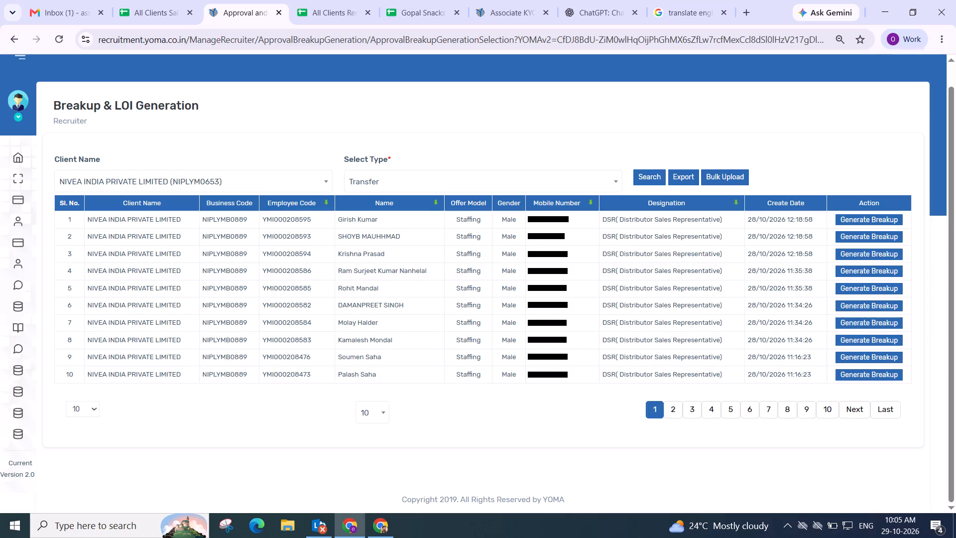
{"action": "left_click", "coordinate": [86, 413]}
{"action": "left_click", "coordinate": [99, 428]}
{"action": "scroll", "coordinate": [436, 290], "scroll_direction": "down", "scroll_amount": 3}
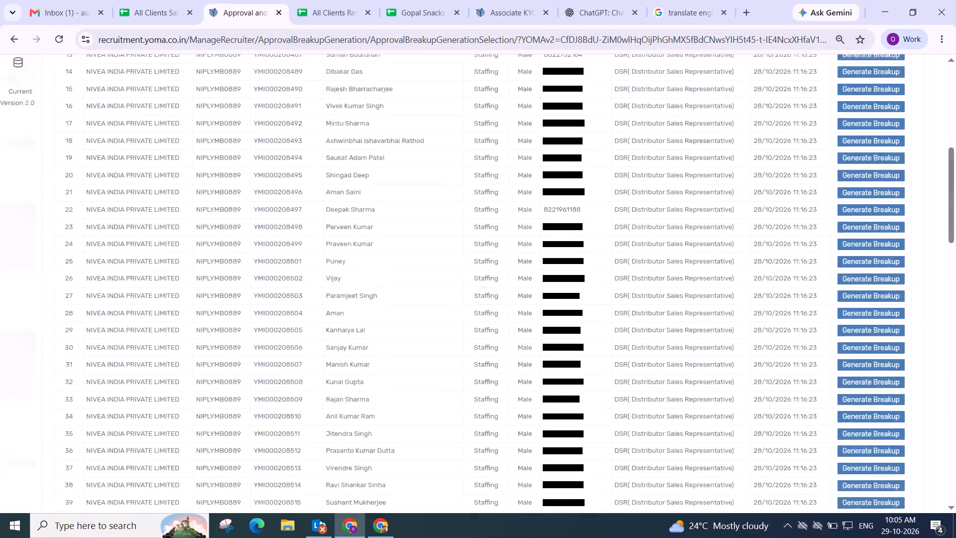
{"action": "scroll", "coordinate": [436, 291], "scroll_direction": "down", "scroll_amount": 5}
{"action": "scroll", "coordinate": [436, 291], "scroll_direction": "up", "scroll_amount": 7}
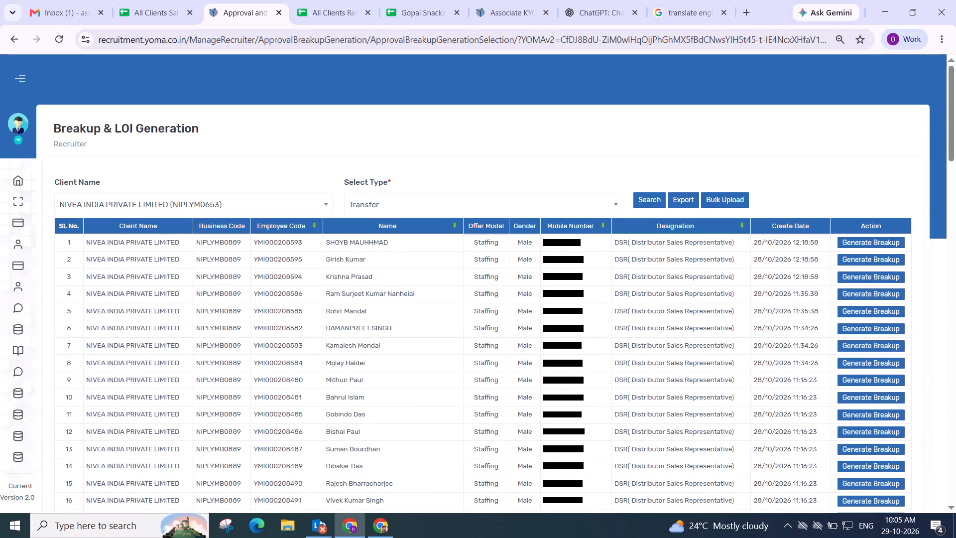
{"action": "left_click", "coordinate": [228, 204]}
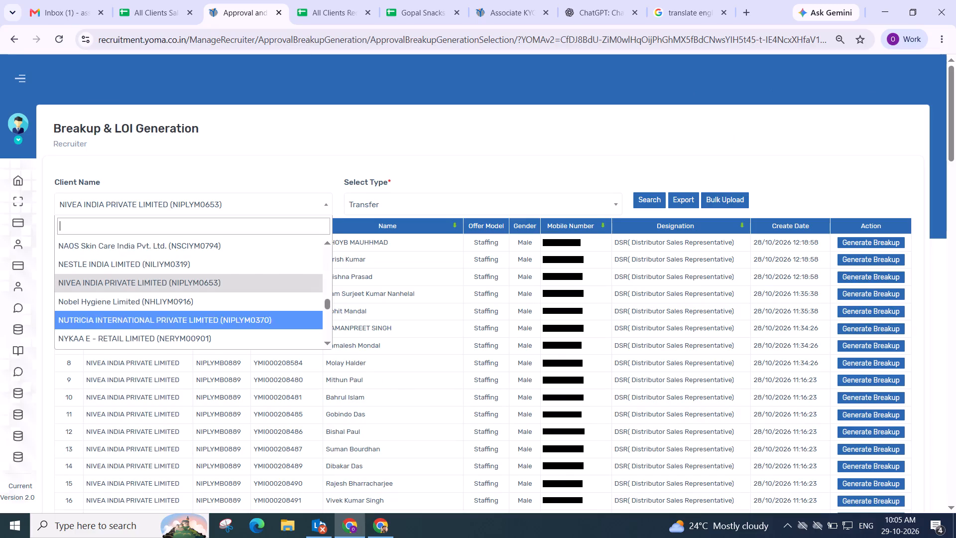
{"action": "left_click", "coordinate": [280, 188]}
{"action": "scroll", "coordinate": [238, 305], "scroll_direction": "down", "scroll_amount": 5}
{"action": "scroll", "coordinate": [186, 417], "scroll_direction": "down", "scroll_amount": 2}
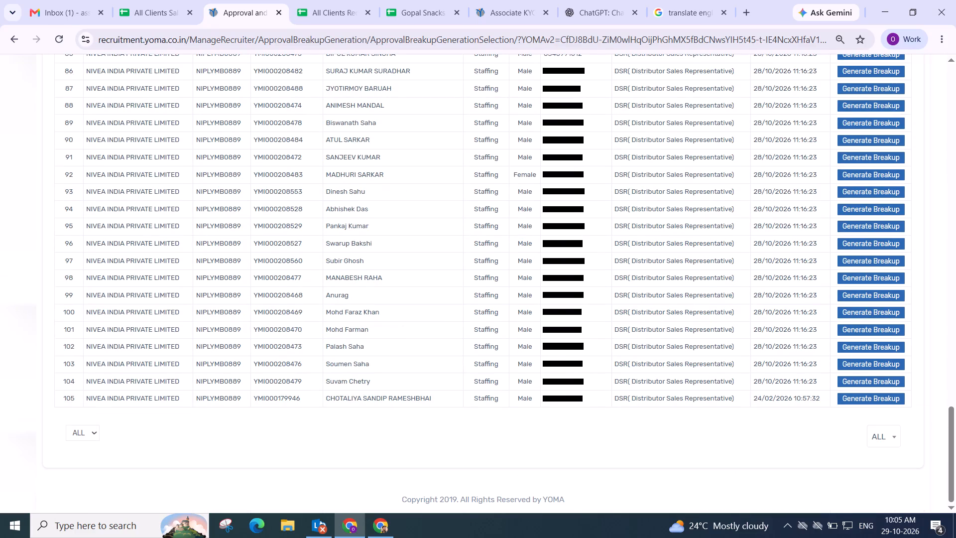
Set the Nivea list's page size to 10 records.
{"action": "left_click", "coordinate": [83, 432]}
{"action": "left_click", "coordinate": [94, 358]}
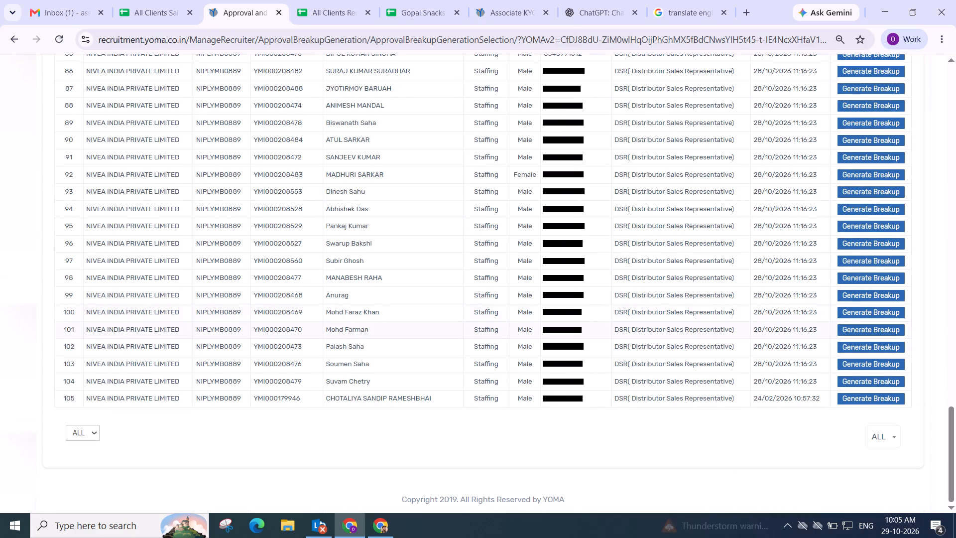
{"action": "scroll", "coordinate": [316, 306], "scroll_direction": "up", "scroll_amount": 5}
{"action": "scroll", "coordinate": [316, 306], "scroll_direction": "down", "scroll_amount": 7}
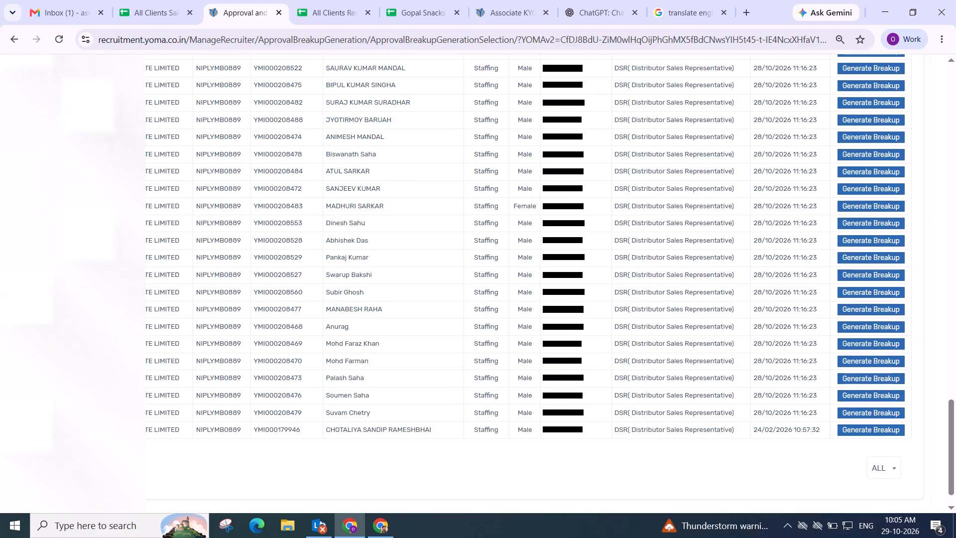
{"action": "left_click", "coordinate": [82, 465]}
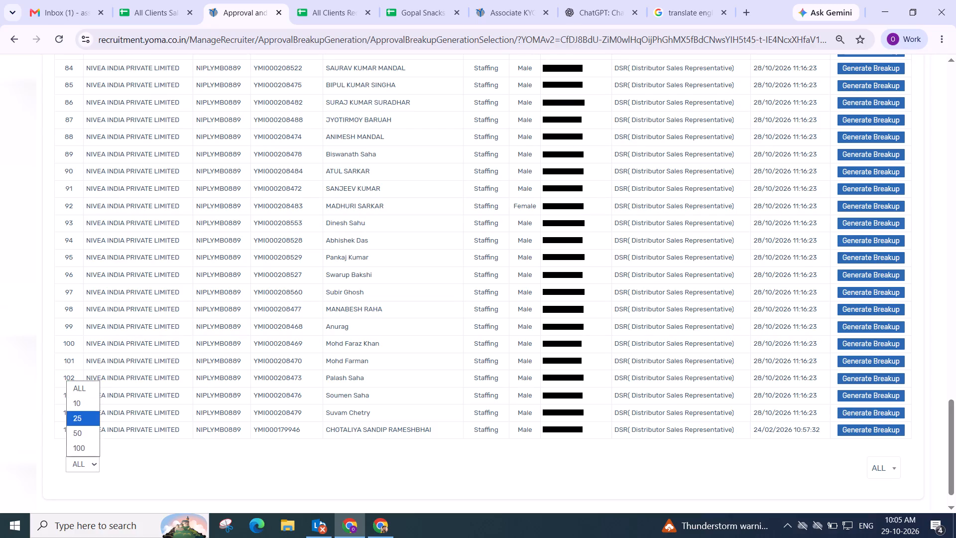
{"action": "left_click", "coordinate": [98, 405]}
{"action": "scroll", "coordinate": [346, 381], "scroll_direction": "up", "scroll_amount": 4}
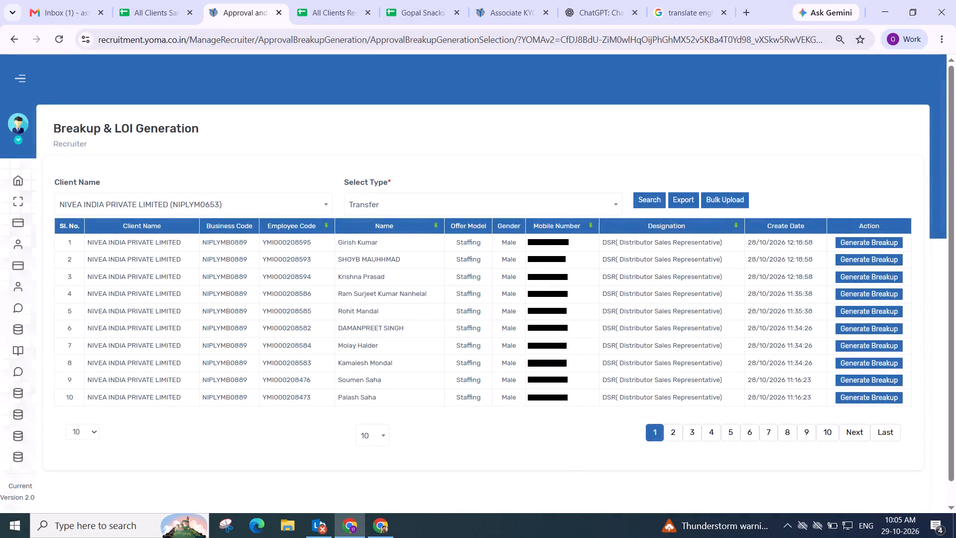
Generate the first listed employee's salary breakup with Semi-Skilled (Basic as Minimum Wages), Percentage HRA, Bonus 8.33% and statutory location Amethi.
{"action": "left_click", "coordinate": [849, 242]}
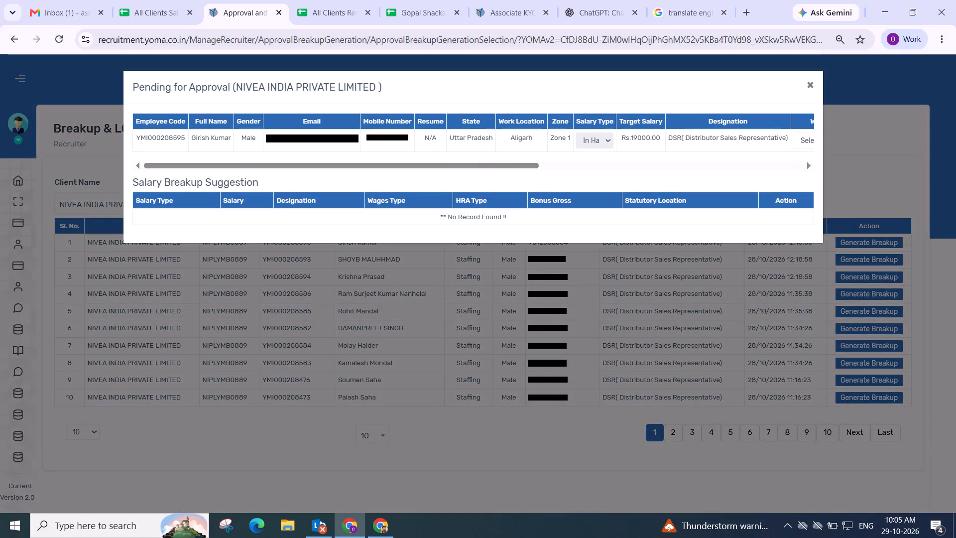
{"action": "left_click_drag", "start_coordinate": [266, 167], "coordinate": [706, 141]}
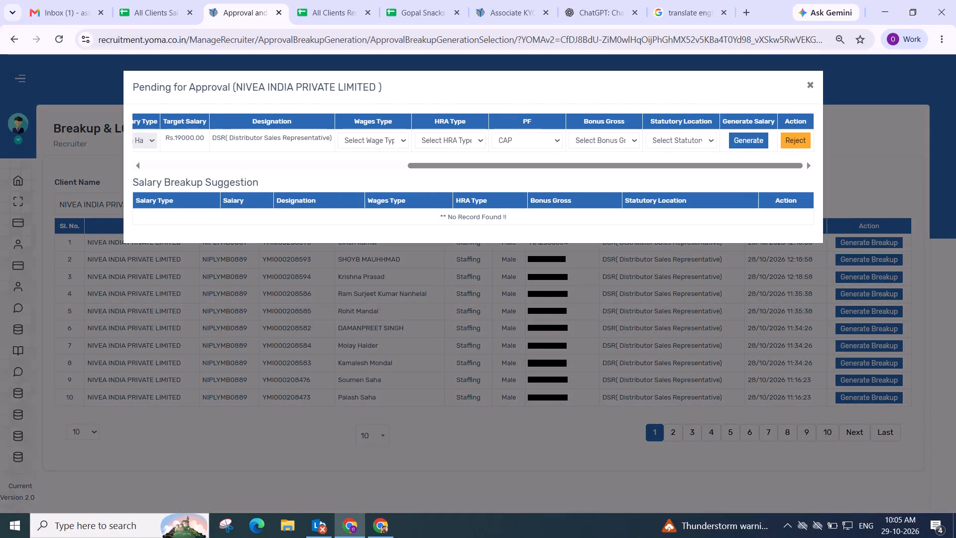
{"action": "left_click", "coordinate": [388, 143]}
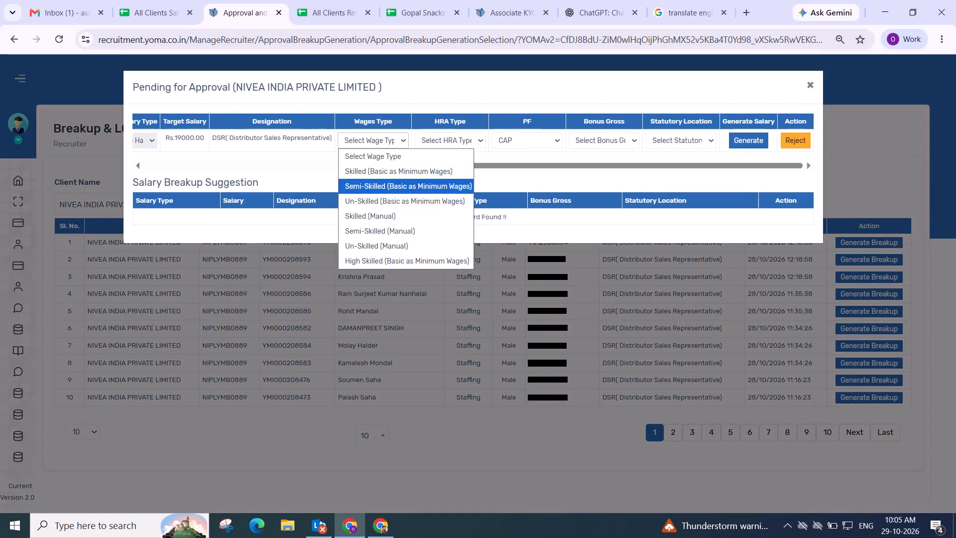
{"action": "left_click", "coordinate": [396, 183]}
{"action": "left_click", "coordinate": [448, 143]}
{"action": "left_click", "coordinate": [450, 165]}
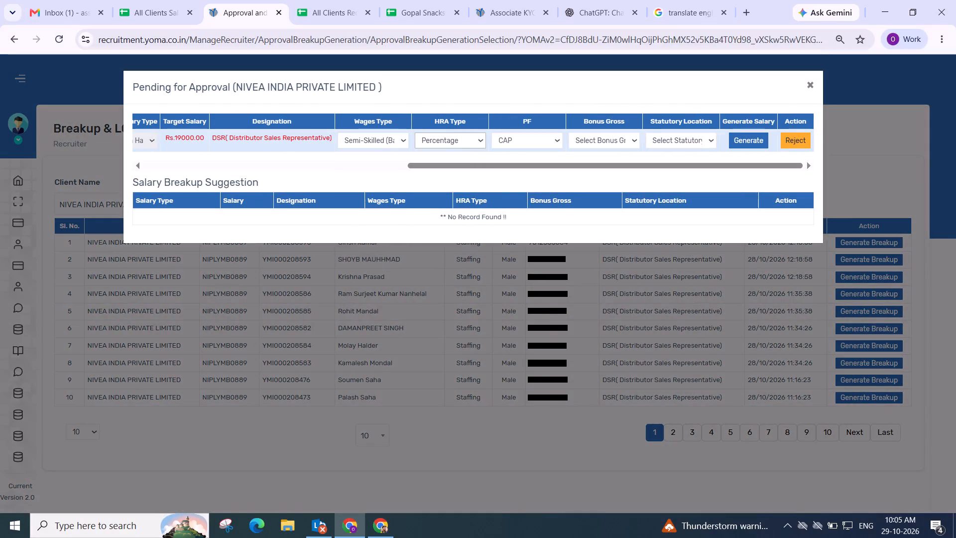
{"action": "left_click", "coordinate": [528, 135]}
{"action": "left_click", "coordinate": [597, 139]}
{"action": "left_click", "coordinate": [606, 170]}
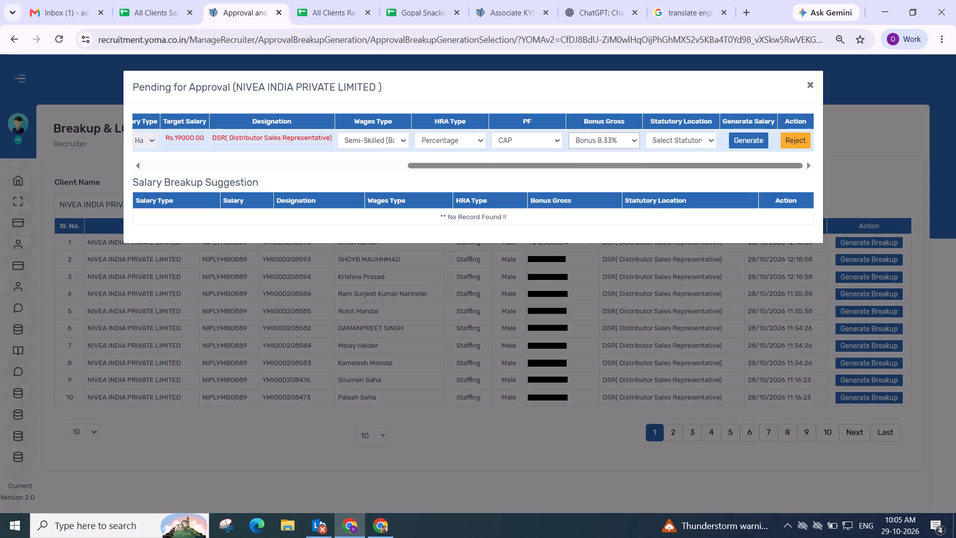
{"action": "left_click", "coordinate": [667, 134]}
{"action": "left_click", "coordinate": [675, 187]}
{"action": "left_click", "coordinate": [758, 138]}
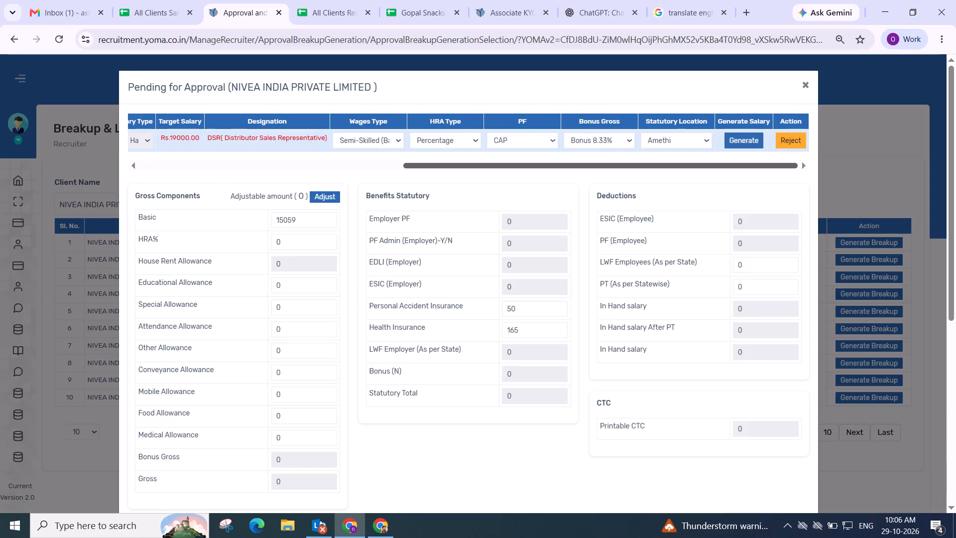
Adjust the breakup's gross components automatically to the target salary and save the salary breakup.
{"action": "left_click", "coordinate": [324, 199]}
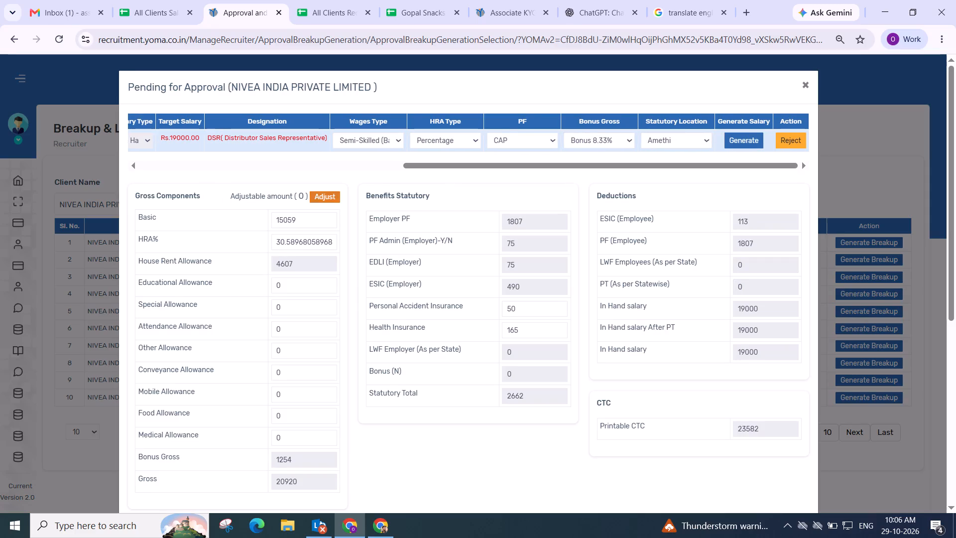
{"action": "left_click", "coordinate": [353, 200]}
{"action": "scroll", "coordinate": [353, 200], "scroll_direction": "down", "scroll_amount": 3}
{"action": "left_click_drag", "start_coordinate": [500, 167], "coordinate": [514, 167]}
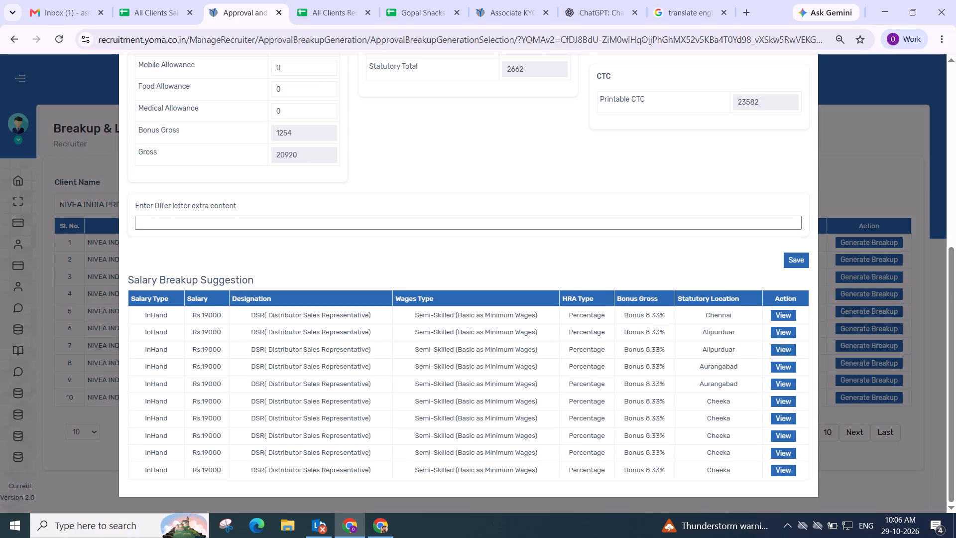
{"action": "left_click", "coordinate": [790, 259]}
{"action": "left_click", "coordinate": [512, 351]}
{"action": "scroll", "coordinate": [450, 307], "scroll_direction": "up", "scroll_amount": 4}
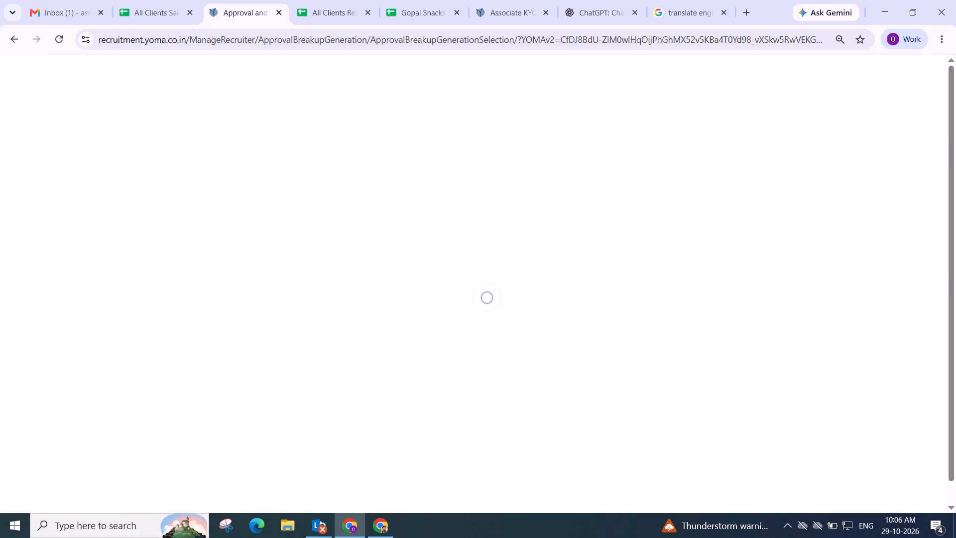
Generate the first listed employee's salary breakup with Semi-Skilled (Basic as Minimum Wages), Percentage HRA, Bonus 8.33% and statutory location Amritsar.
{"action": "scroll", "coordinate": [400, 254], "scroll_direction": "down", "scroll_amount": 3}
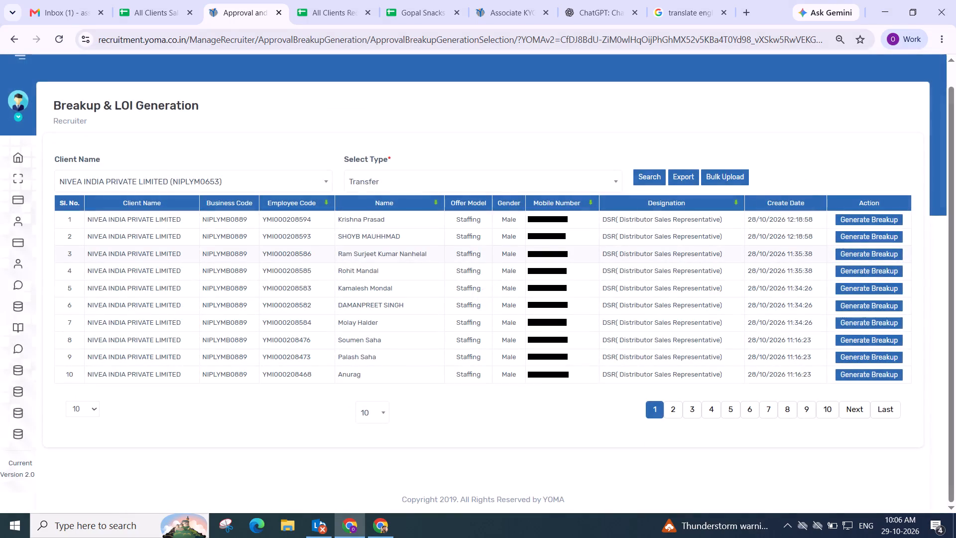
{"action": "left_click", "coordinate": [853, 217]}
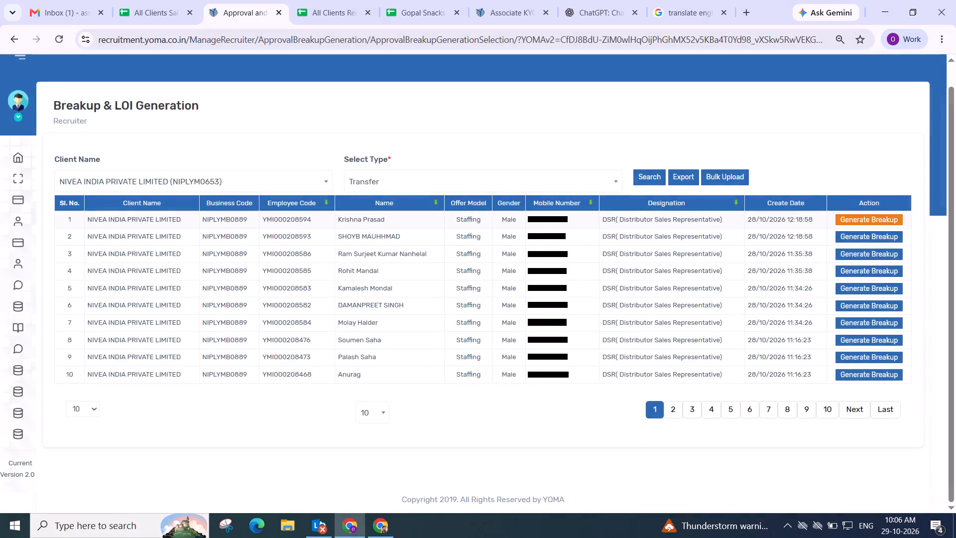
{"action": "left_click_drag", "start_coordinate": [367, 169], "coordinate": [764, 150]}
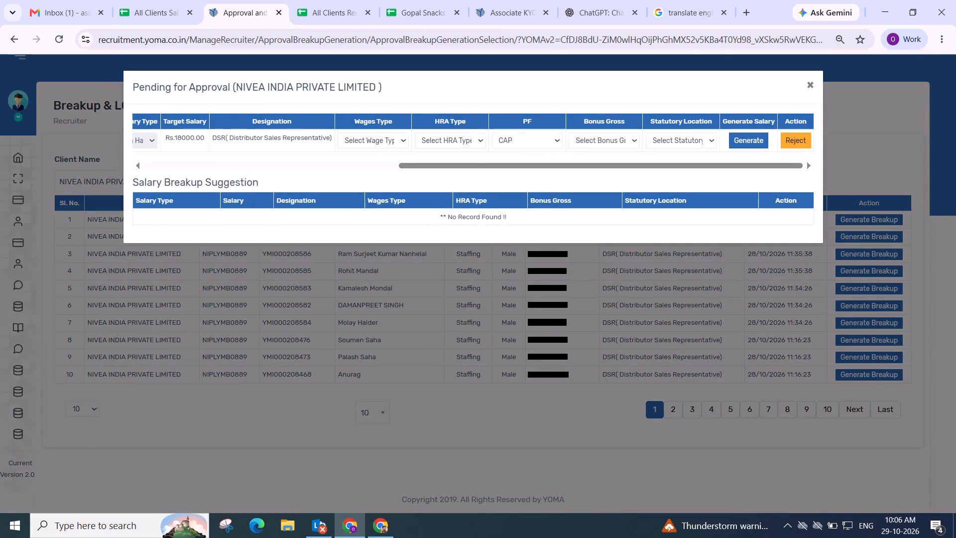
{"action": "left_click", "coordinate": [369, 139]}
{"action": "left_click", "coordinate": [385, 180]}
{"action": "left_click", "coordinate": [463, 140]}
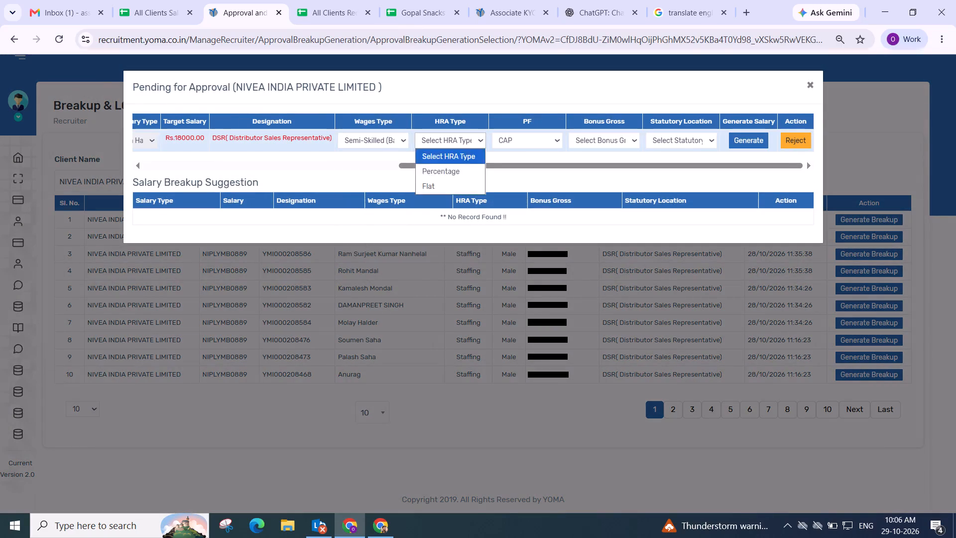
{"action": "left_click", "coordinate": [466, 170]}
{"action": "left_click", "coordinate": [606, 138]}
{"action": "left_click_drag", "start_coordinate": [612, 168], "coordinate": [622, 161]}
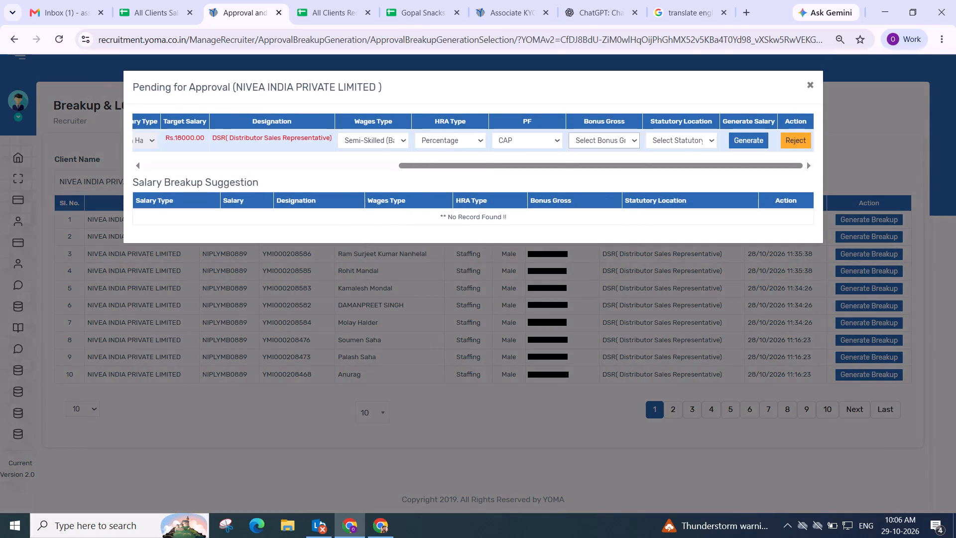
{"action": "left_click_drag", "start_coordinate": [682, 131], "coordinate": [688, 145]}
{"action": "left_click", "coordinate": [688, 142]}
{"action": "left_click", "coordinate": [682, 185]}
{"action": "left_click", "coordinate": [747, 135]}
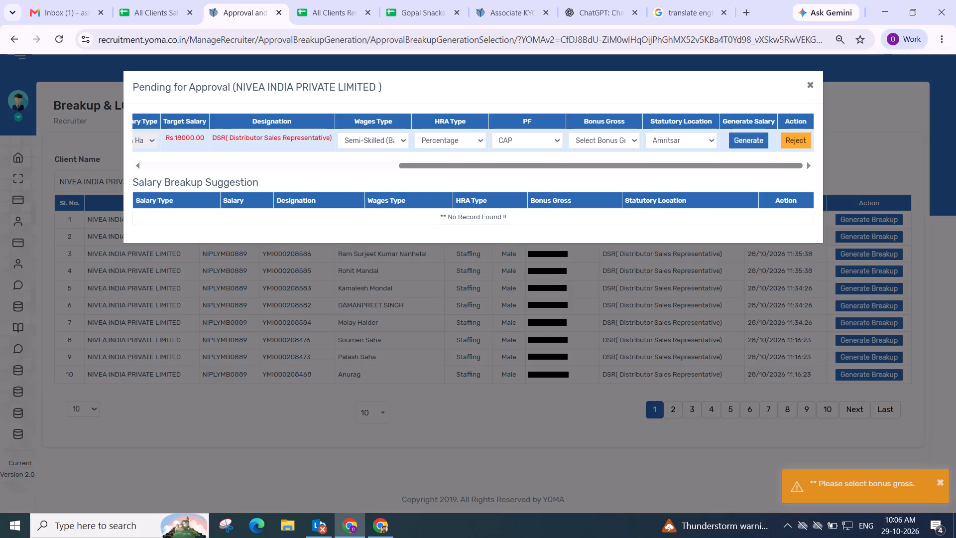
{"action": "left_click", "coordinate": [603, 140]}
{"action": "left_click", "coordinate": [601, 174]}
{"action": "left_click", "coordinate": [744, 135]}
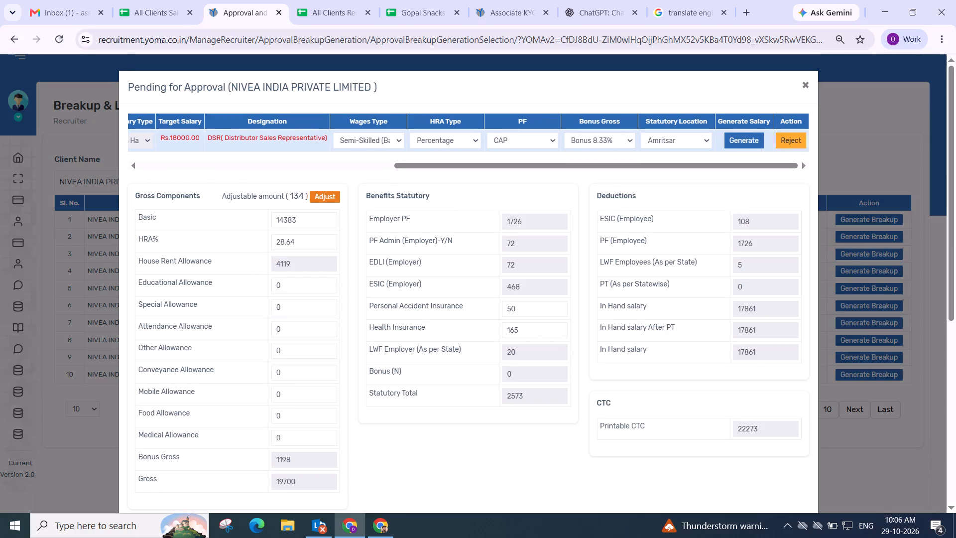
Adjust the Amritsar breakup's gross components automatically to the target salary and save the salary breakup.
{"action": "left_click", "coordinate": [328, 195]}
{"action": "scroll", "coordinate": [334, 196], "scroll_direction": "down", "scroll_amount": 2}
{"action": "left_click_drag", "start_coordinate": [415, 168], "coordinate": [462, 176]}
{"action": "left_click", "coordinate": [802, 268]}
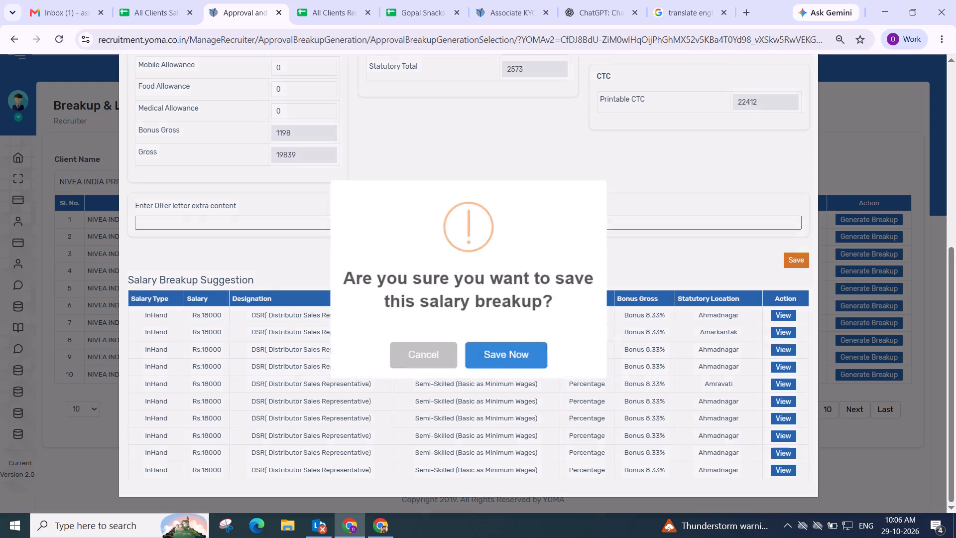
{"action": "left_click", "coordinate": [798, 264]}
{"action": "left_click", "coordinate": [806, 260]}
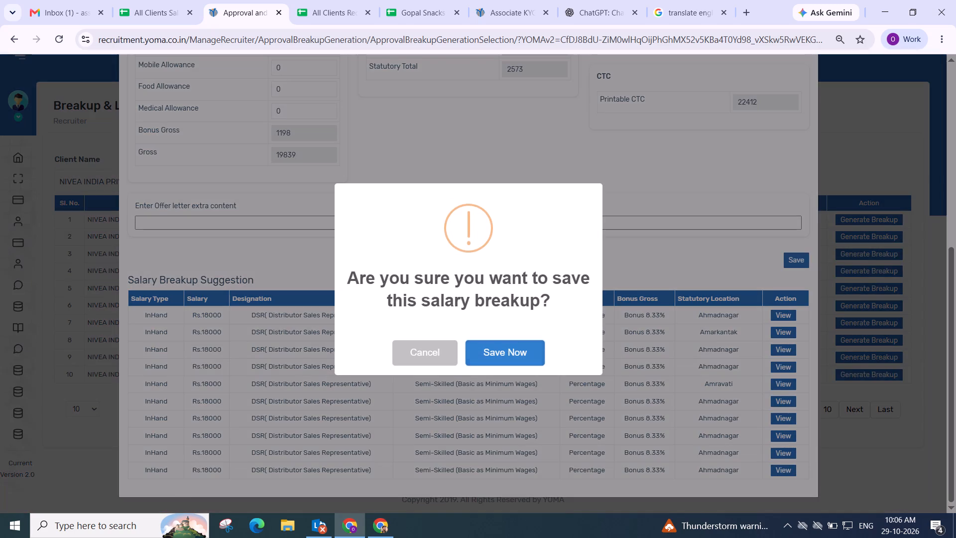
{"action": "left_click", "coordinate": [509, 356]}
Generate the next first-listed employee's salary breakup with Semi-Skilled (Basic as Minimum Wages), Percentage HRA, Bonus 8.33% and statutory location Amethi.
{"action": "scroll", "coordinate": [515, 347], "scroll_direction": "up", "scroll_amount": 3}
{"action": "scroll", "coordinate": [448, 274], "scroll_direction": "up", "scroll_amount": 4}
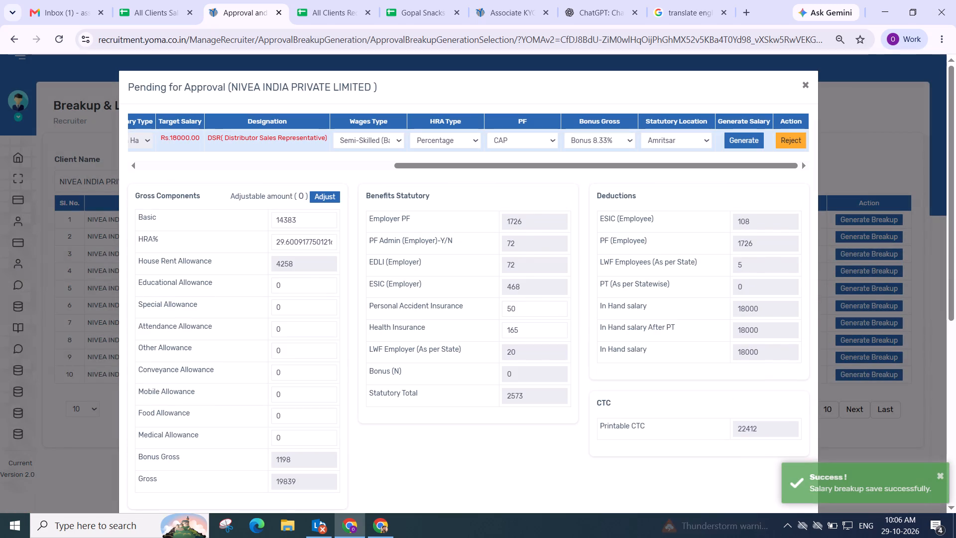
{"action": "scroll", "coordinate": [503, 266], "scroll_direction": "down", "scroll_amount": 5}
{"action": "scroll", "coordinate": [508, 265], "scroll_direction": "up", "scroll_amount": 5}
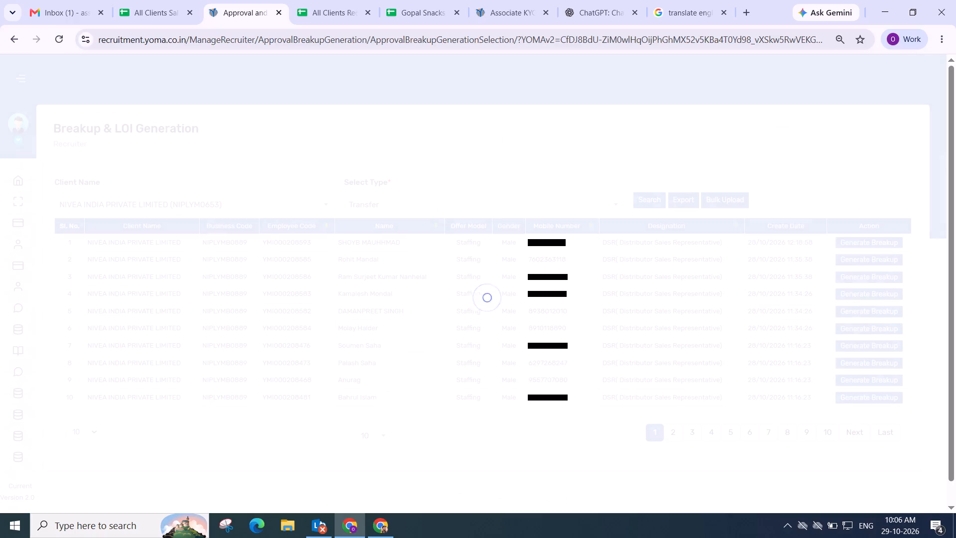
{"action": "left_click", "coordinate": [858, 240]}
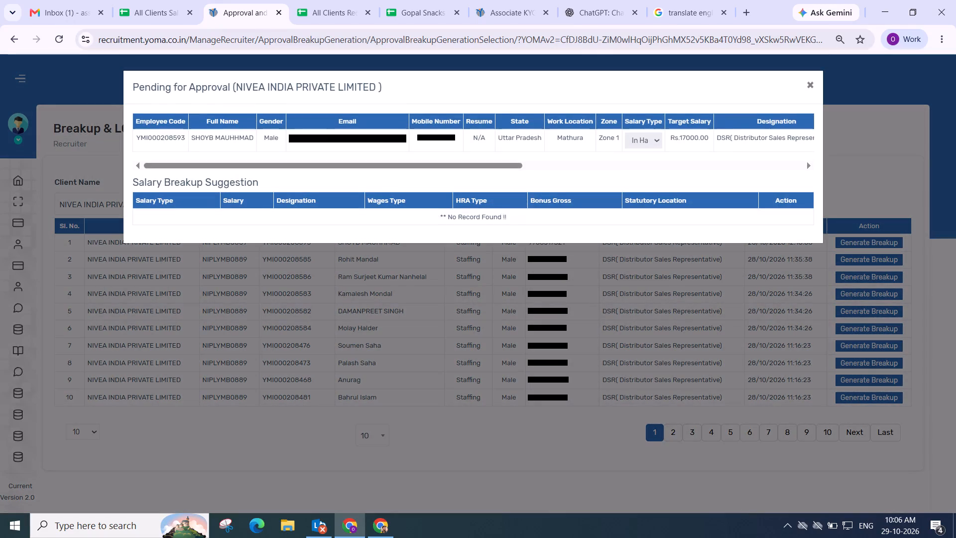
{"action": "left_click_drag", "start_coordinate": [309, 165], "coordinate": [877, 162]}
{"action": "left_click", "coordinate": [386, 142]}
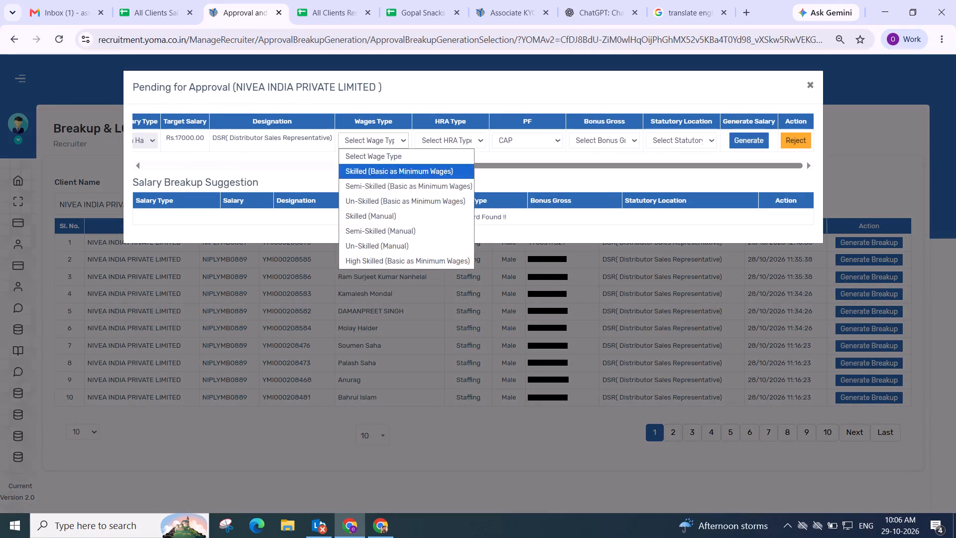
{"action": "left_click", "coordinate": [403, 189]}
{"action": "left_click", "coordinate": [465, 138]}
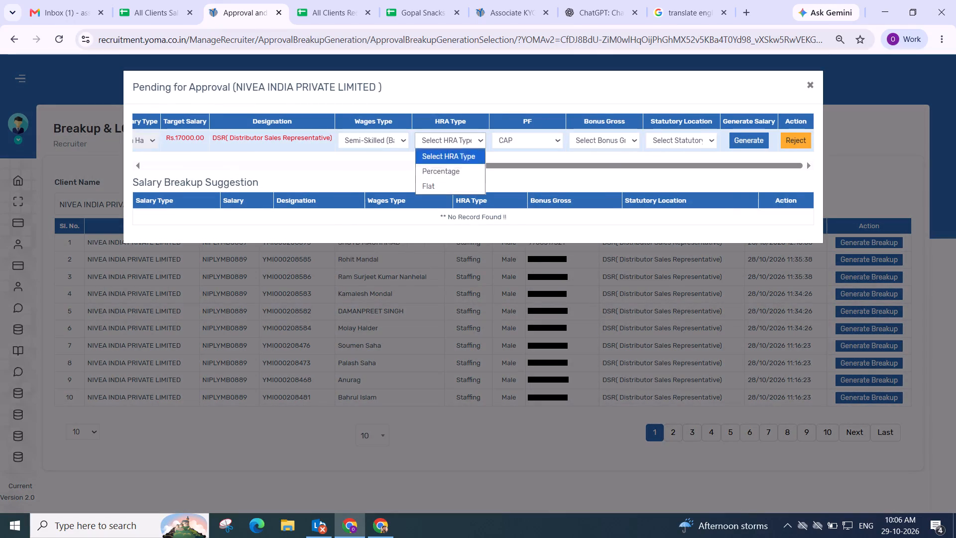
{"action": "left_click", "coordinate": [463, 168]}
{"action": "left_click", "coordinate": [610, 136]}
{"action": "left_click", "coordinate": [609, 169]}
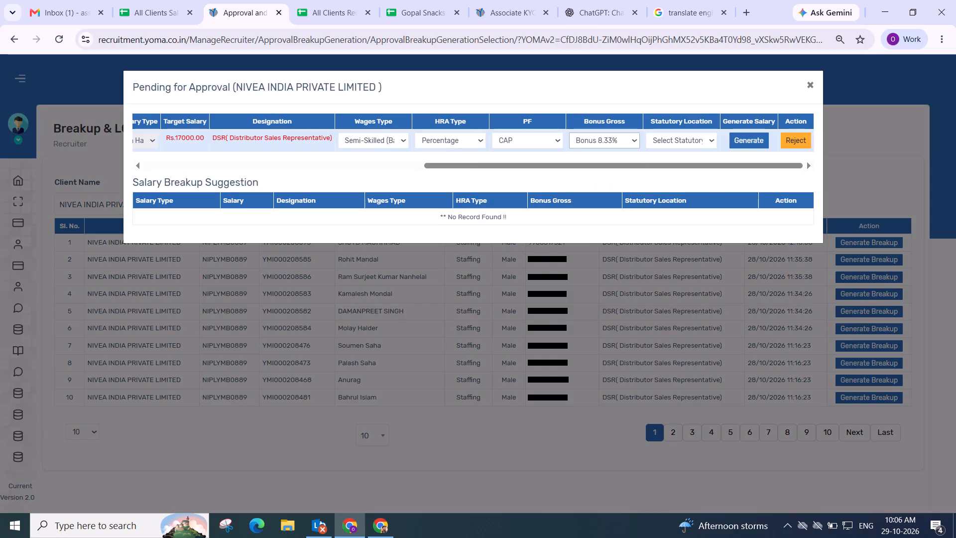
{"action": "left_click", "coordinate": [674, 138]}
{"action": "left_click", "coordinate": [676, 192]}
{"action": "left_click", "coordinate": [754, 137]}
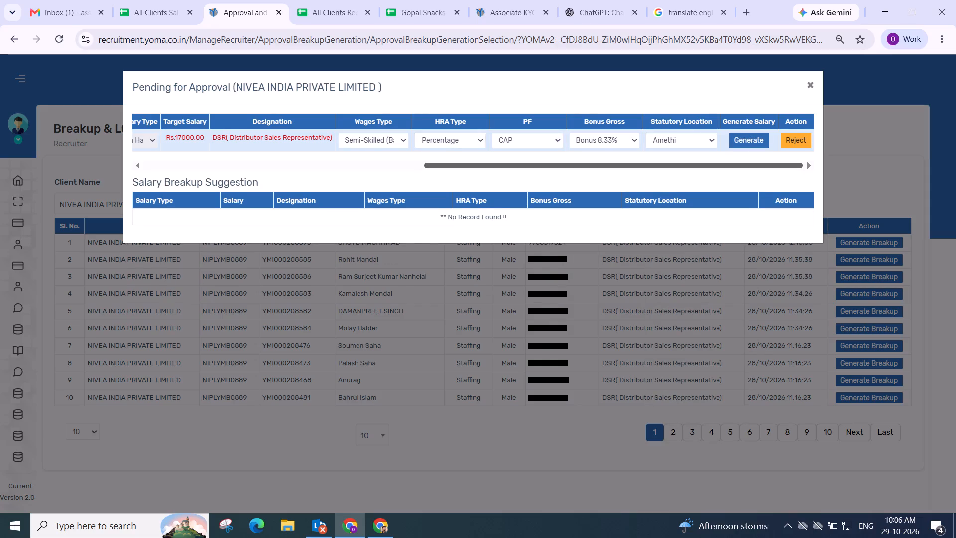
Adjust the Amethi breakup's gross components automatically to the target salary and save the salary breakup.
{"action": "left_click", "coordinate": [319, 198]}
{"action": "scroll", "coordinate": [330, 198], "scroll_direction": "down", "scroll_amount": 1}
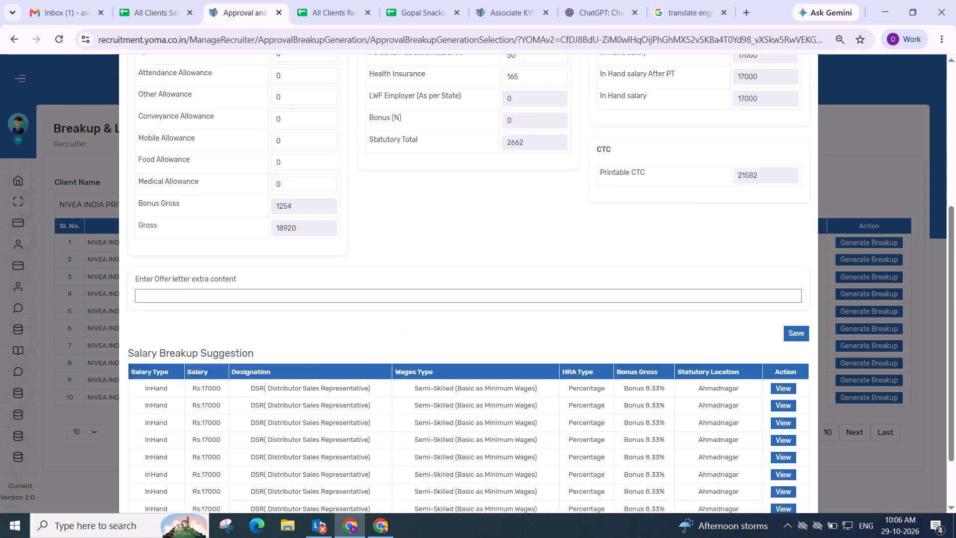
{"action": "scroll", "coordinate": [330, 198], "scroll_direction": "down", "scroll_amount": 1}
{"action": "left_click_drag", "start_coordinate": [483, 185], "coordinate": [494, 185]}
{"action": "left_click", "coordinate": [799, 261]}
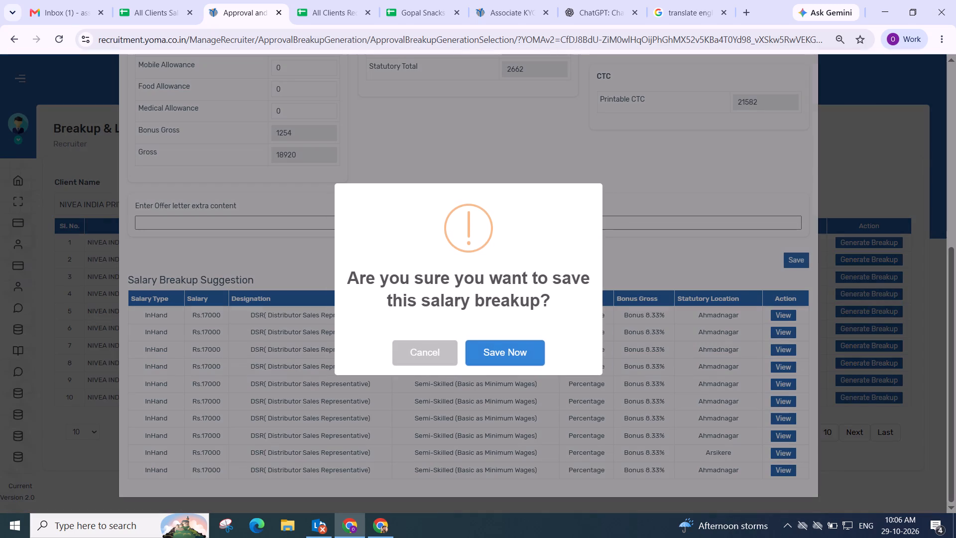
{"action": "left_click", "coordinate": [485, 367]}
{"action": "left_click", "coordinate": [488, 352]}
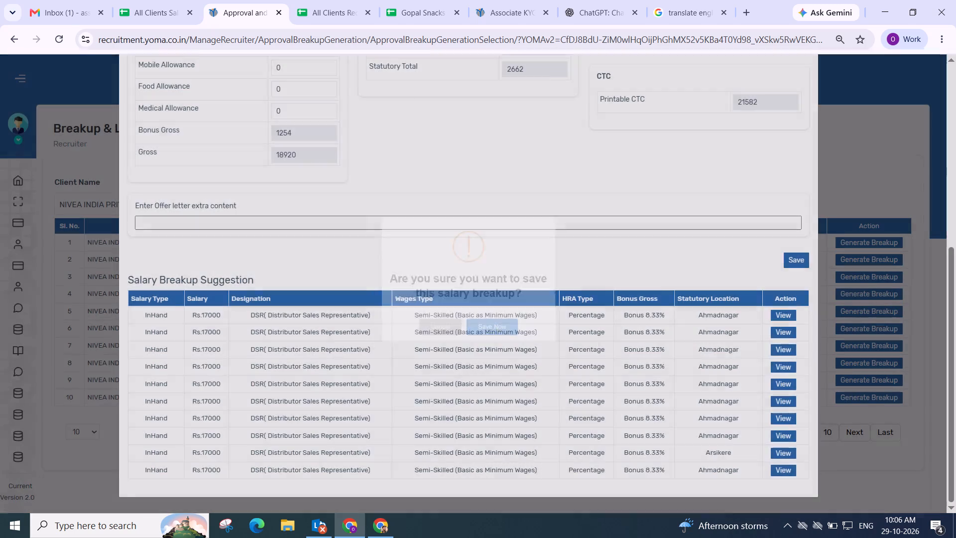
Generate the salary breakup of the employee now listed first with Semi-Skilled (Basic as Minimum Wages), Bonus 8.33% and statutory location Kolkata.
{"action": "scroll", "coordinate": [500, 275], "scroll_direction": "up", "scroll_amount": 3}
{"action": "scroll", "coordinate": [590, 240], "scroll_direction": "down", "scroll_amount": 3}
{"action": "scroll", "coordinate": [590, 240], "scroll_direction": "up", "scroll_amount": 4}
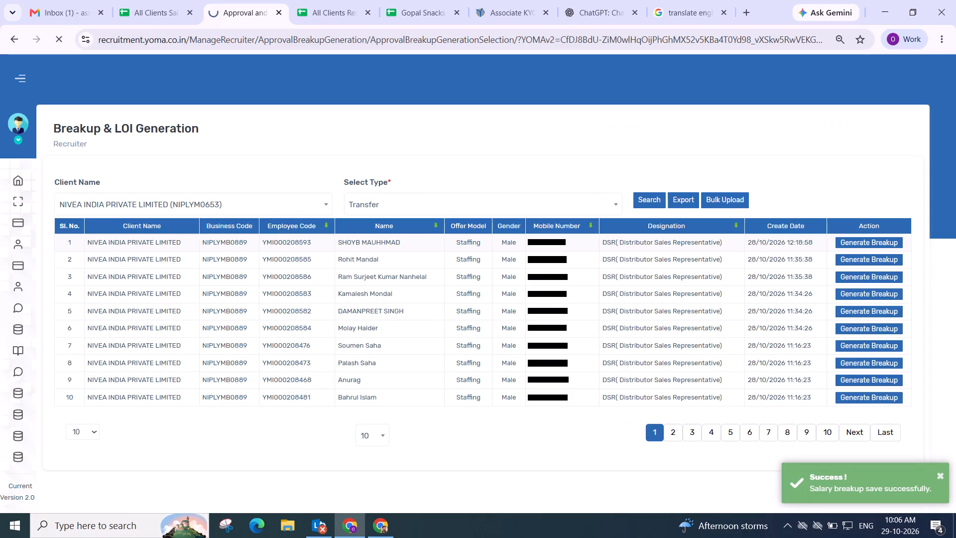
{"action": "scroll", "coordinate": [683, 228], "scroll_direction": "down", "scroll_amount": 3}
{"action": "scroll", "coordinate": [683, 228], "scroll_direction": "up", "scroll_amount": 4}
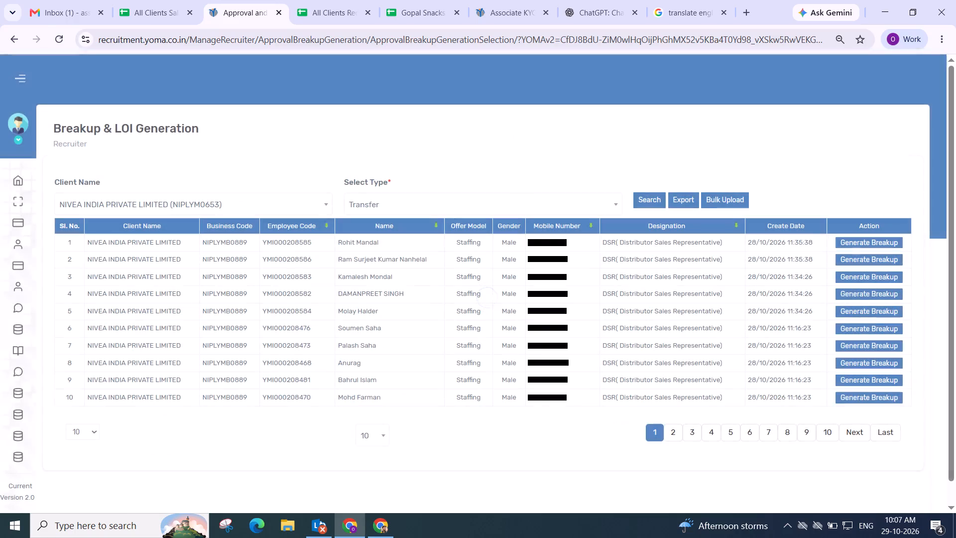
{"action": "left_click", "coordinate": [874, 239]}
{"action": "left_click_drag", "start_coordinate": [400, 164], "coordinate": [614, 165]}
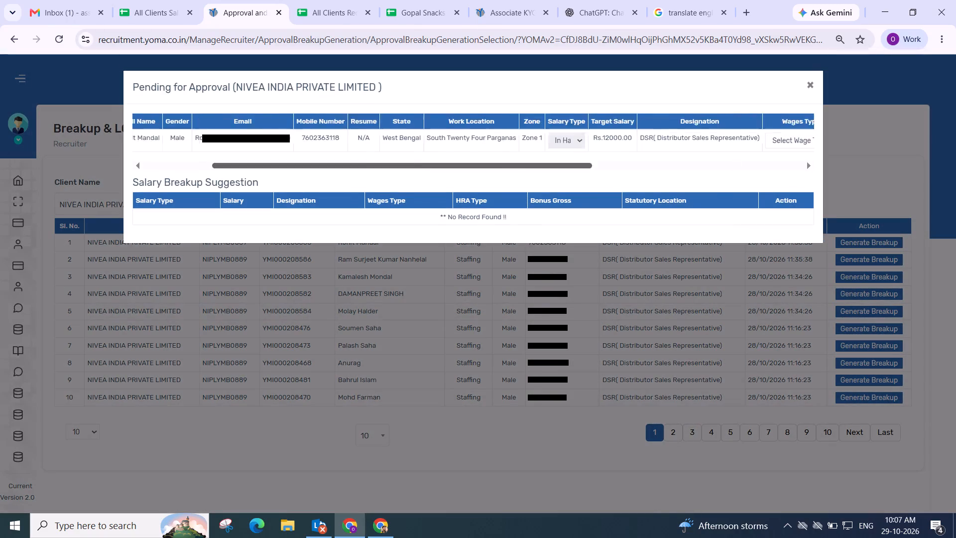
{"action": "left_click_drag", "start_coordinate": [614, 165], "coordinate": [737, 165]}
{"action": "left_click", "coordinate": [363, 138]}
{"action": "left_click", "coordinate": [389, 185]}
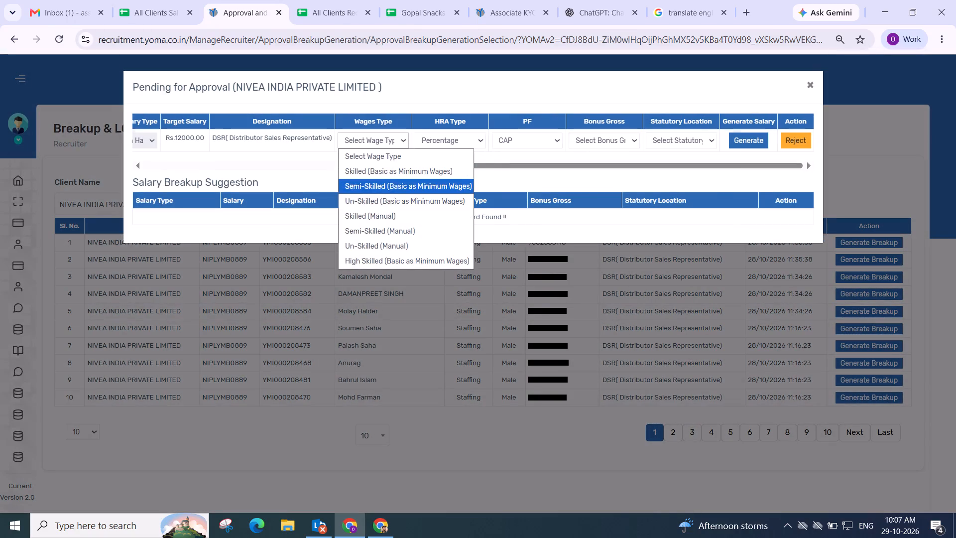
{"action": "left_click", "coordinate": [593, 140]}
{"action": "left_click", "coordinate": [603, 167]}
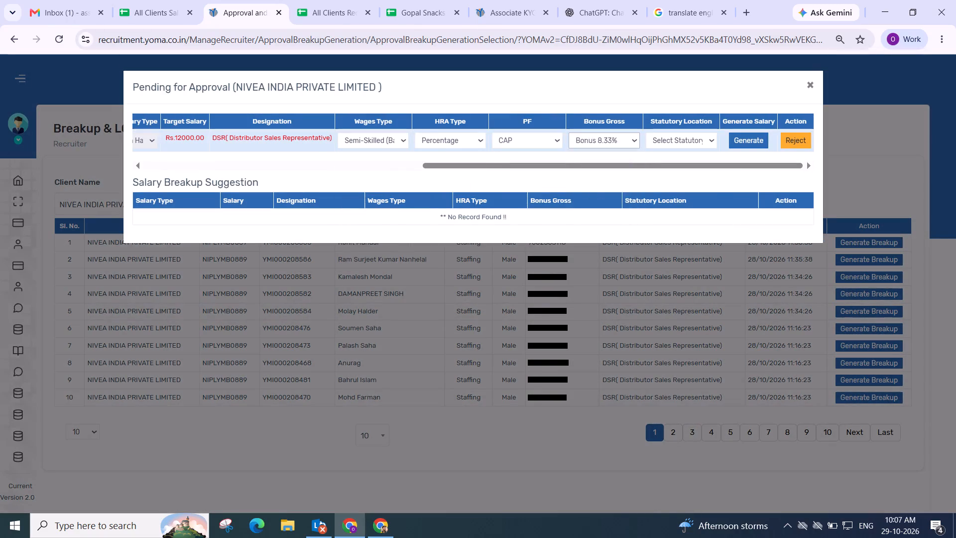
{"action": "left_click", "coordinate": [669, 139]}
{"action": "left_click", "coordinate": [674, 178]}
{"action": "left_click", "coordinate": [752, 133]}
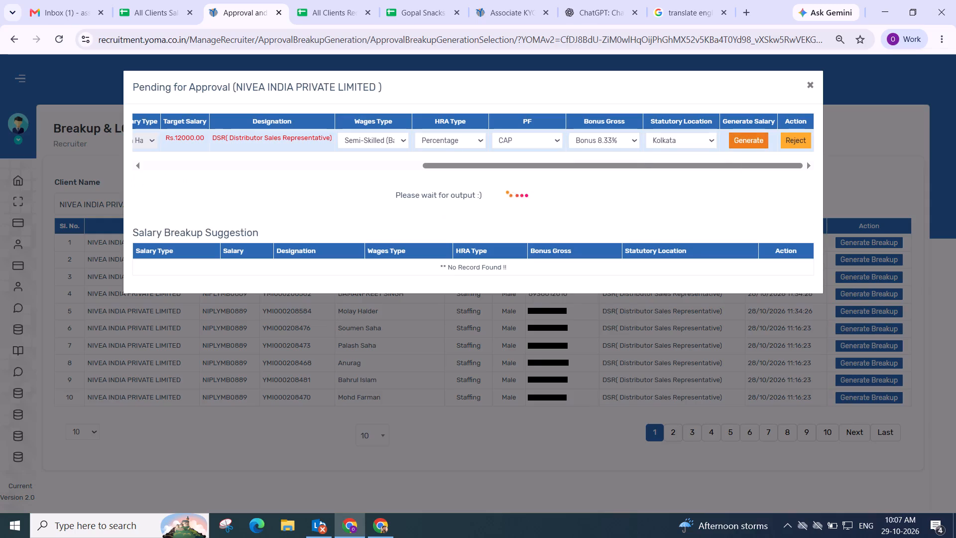
{"action": "left_click", "coordinate": [750, 133]}
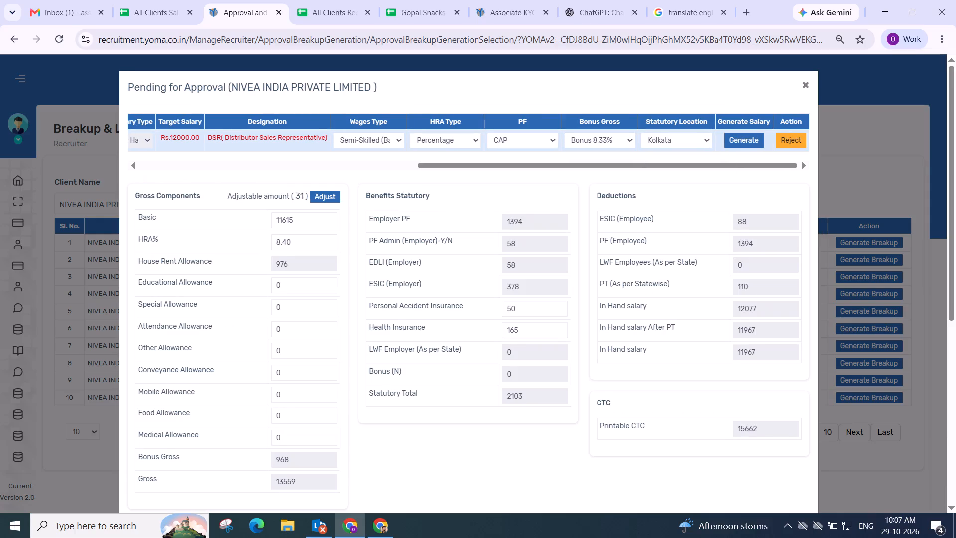
Adjust the Kolkata breakup's gross components automatically to the target salary and save the salary breakup.
{"action": "left_click", "coordinate": [328, 197]}
{"action": "scroll", "coordinate": [329, 195], "scroll_direction": "down", "scroll_amount": 2}
{"action": "left_click_drag", "start_coordinate": [429, 158], "coordinate": [439, 158]}
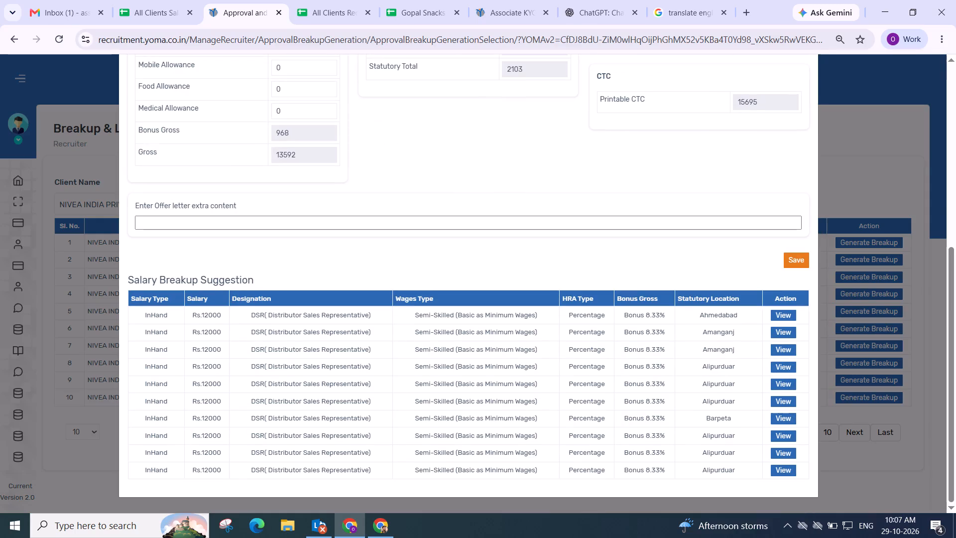
{"action": "left_click", "coordinate": [802, 261]}
{"action": "left_click", "coordinate": [520, 349]}
Generate the new first-listed employee's salary breakup with Semi-Skilled (Basic as Minimum Wages), Percentage HRA, Bonus 8.33% and statutory location Dadra.
{"action": "scroll", "coordinate": [492, 219], "scroll_direction": "up", "scroll_amount": 3}
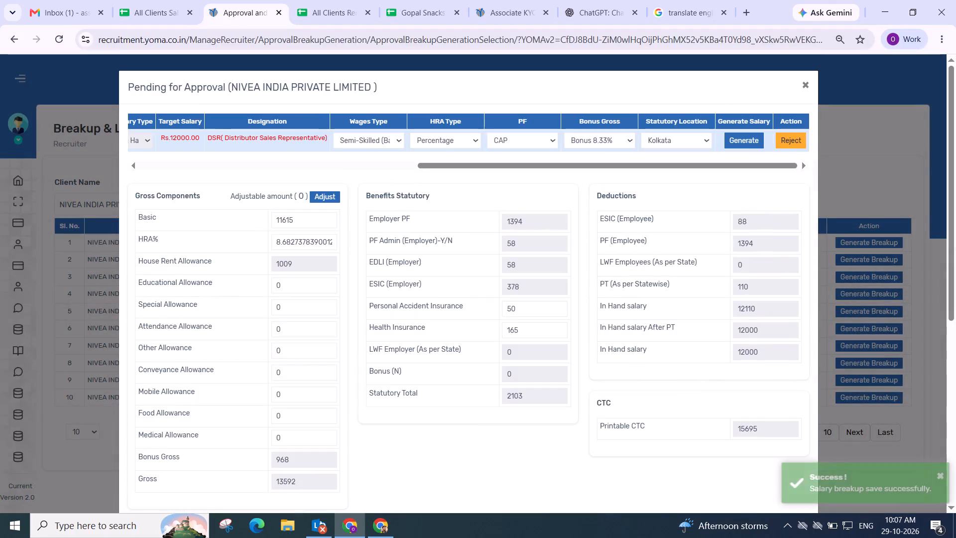
{"action": "scroll", "coordinate": [484, 209], "scroll_direction": "up", "scroll_amount": 3}
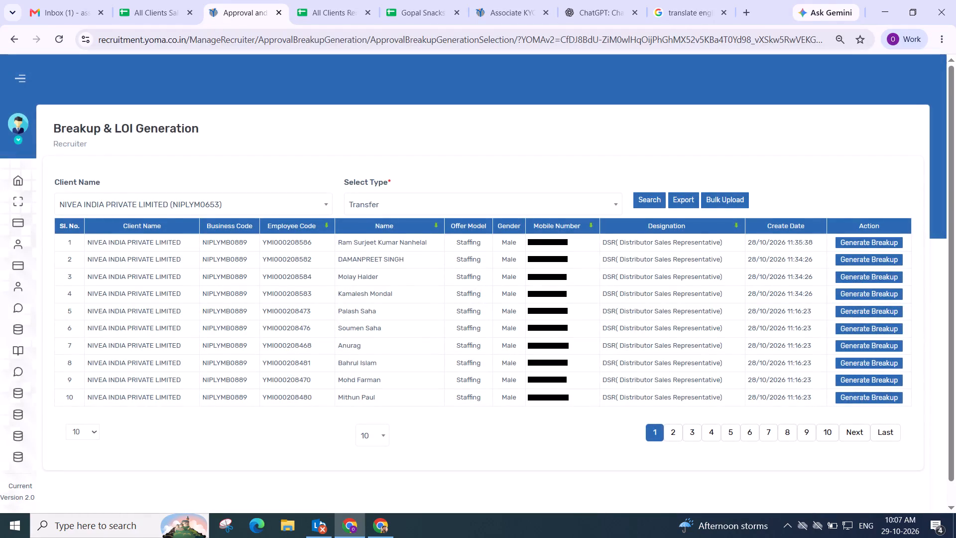
{"action": "scroll", "coordinate": [643, 208], "scroll_direction": "down", "scroll_amount": 1}
{"action": "left_click", "coordinate": [863, 220]}
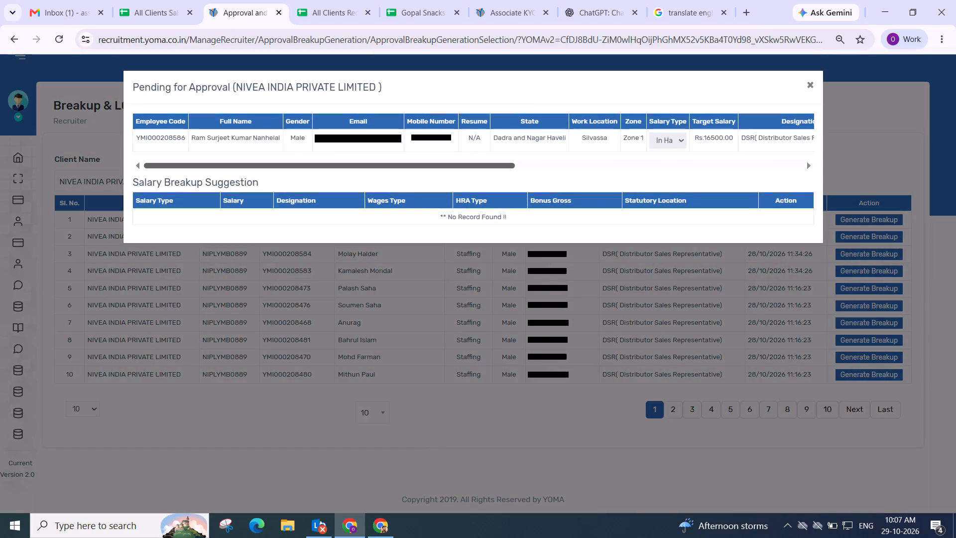
{"action": "left_click_drag", "start_coordinate": [286, 163], "coordinate": [951, 201]}
{"action": "left_click", "coordinate": [394, 141]}
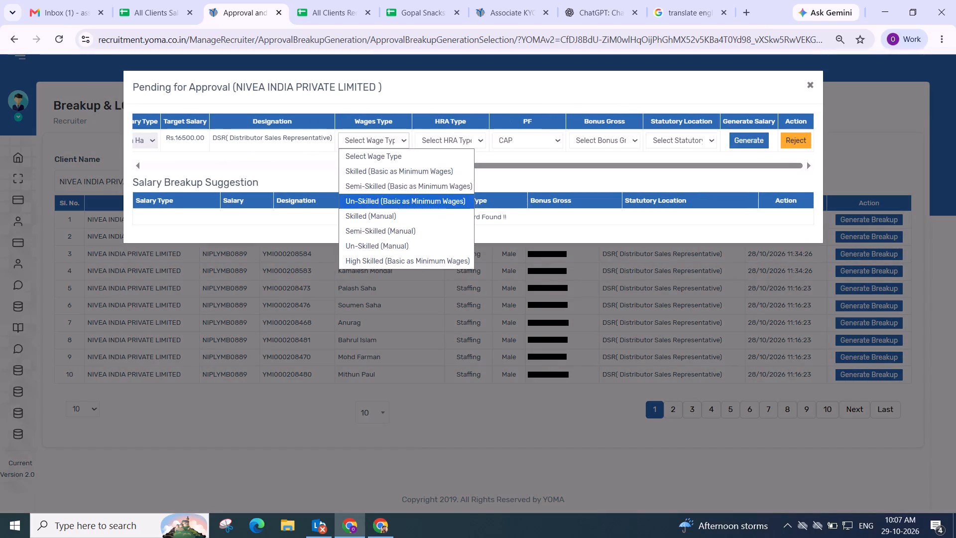
{"action": "left_click", "coordinate": [393, 187]}
{"action": "left_click", "coordinate": [453, 141]}
{"action": "left_click_drag", "start_coordinate": [452, 167], "coordinate": [456, 168]}
{"action": "left_click", "coordinate": [614, 140]}
{"action": "left_click", "coordinate": [609, 170]}
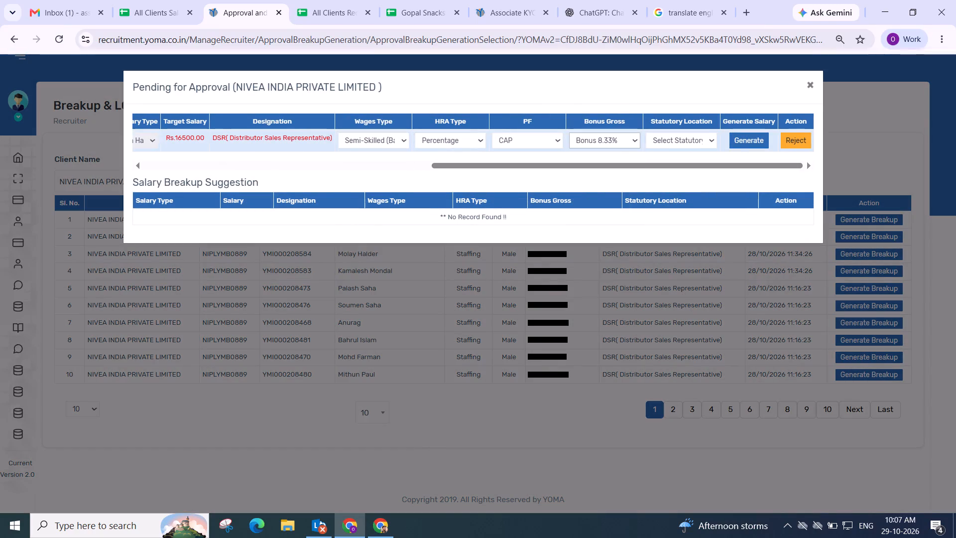
{"action": "left_click", "coordinate": [693, 140]}
{"action": "left_click", "coordinate": [680, 170]}
{"action": "left_click", "coordinate": [748, 142]}
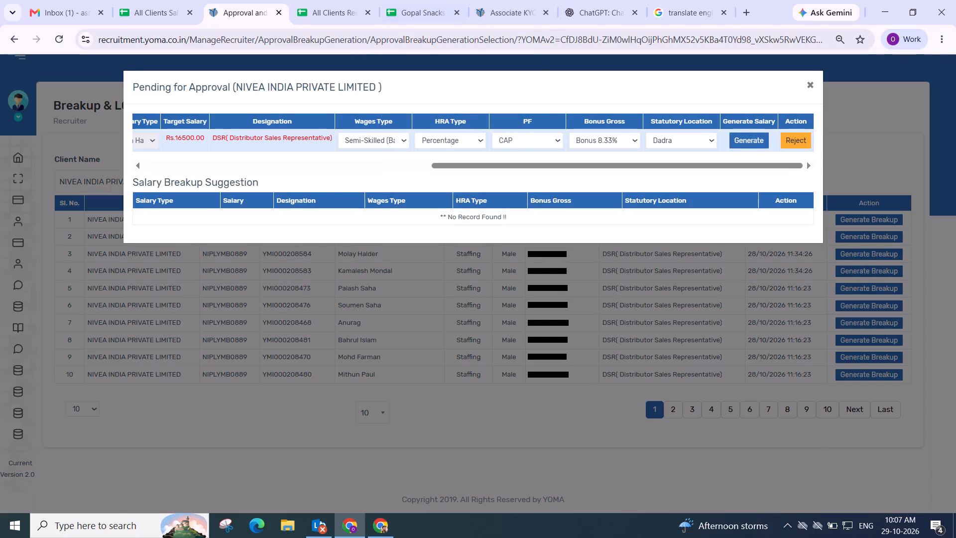
Adjust the Dadra breakup's gross components automatically to the target salary and save the salary breakup.
{"action": "left_click", "coordinate": [324, 196]}
{"action": "scroll", "coordinate": [353, 186], "scroll_direction": "down", "scroll_amount": 1}
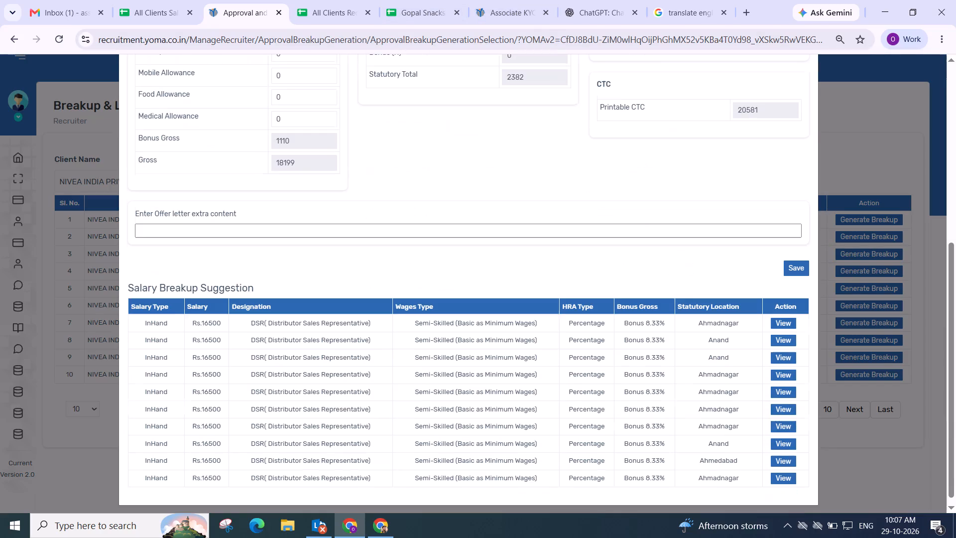
{"action": "scroll", "coordinate": [353, 186], "scroll_direction": "down", "scroll_amount": 1}
{"action": "left_click_drag", "start_coordinate": [395, 164], "coordinate": [414, 165]}
{"action": "left_click", "coordinate": [790, 260]}
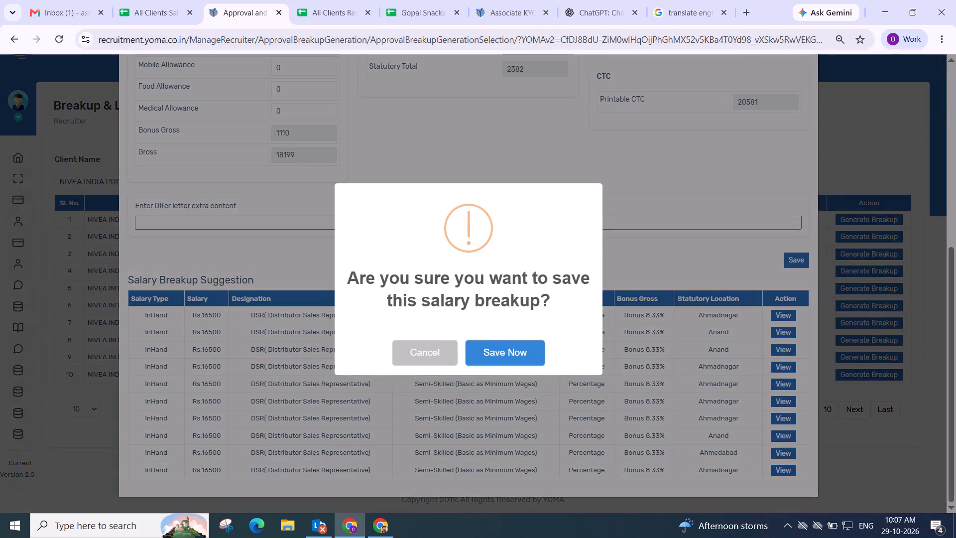
{"action": "left_click", "coordinate": [509, 348]}
{"action": "scroll", "coordinate": [465, 234], "scroll_direction": "up", "scroll_amount": 3}
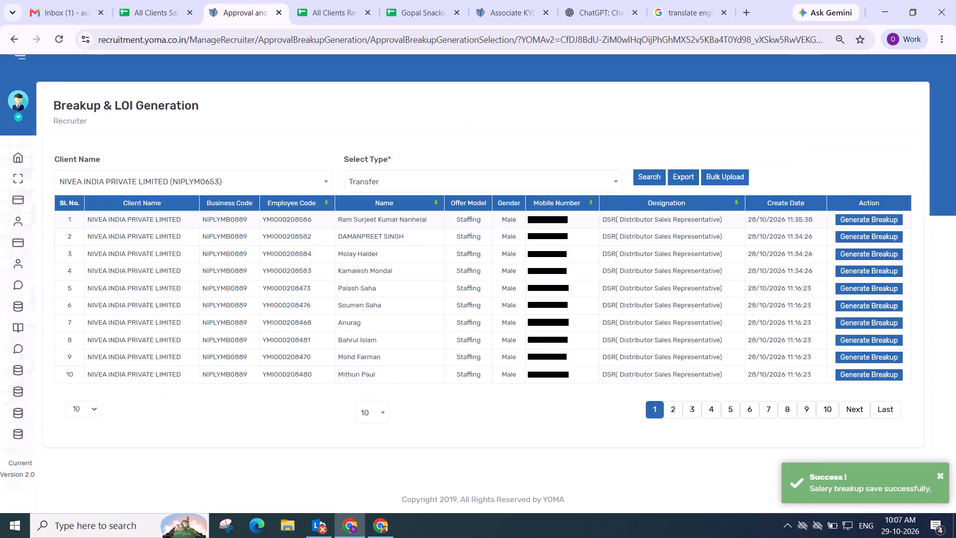
{"action": "scroll", "coordinate": [596, 221], "scroll_direction": "up", "scroll_amount": 4}
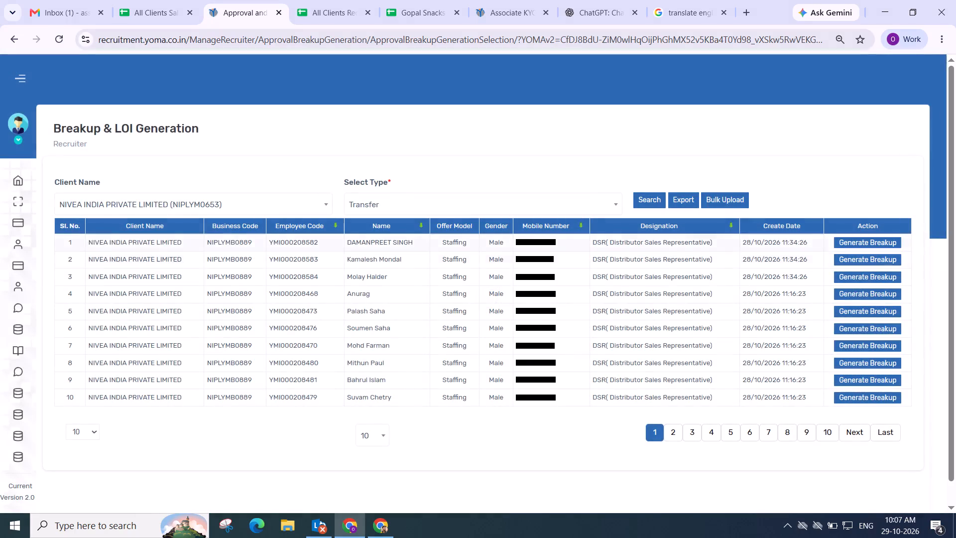
Generate the new first-listed employee's salary breakup with Semi-Skilled (Basic as Minimum Wages), Percentage HRA, Bonus 8.33% and statutory location Amethi.
{"action": "left_click", "coordinate": [863, 241]}
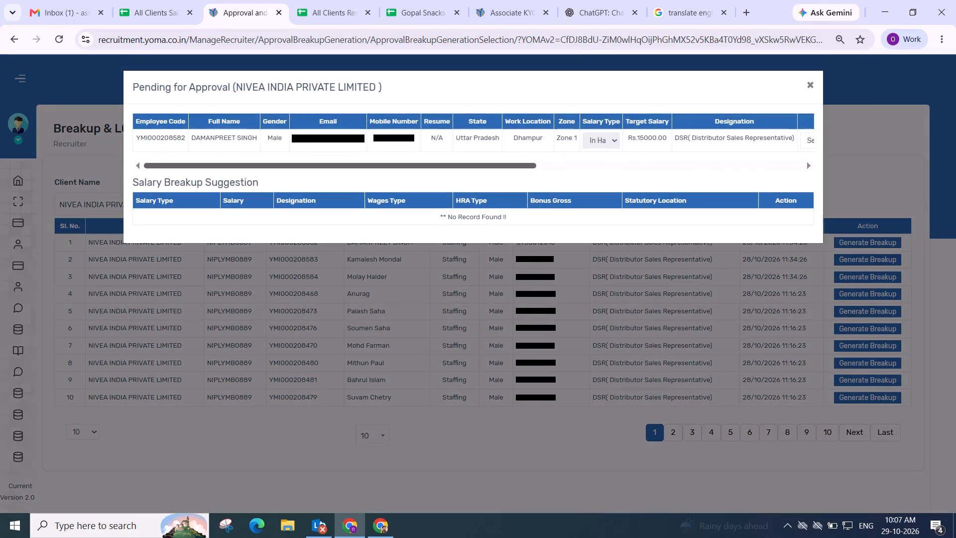
{"action": "left_click_drag", "start_coordinate": [280, 166], "coordinate": [855, 197]}
{"action": "left_click", "coordinate": [377, 145]}
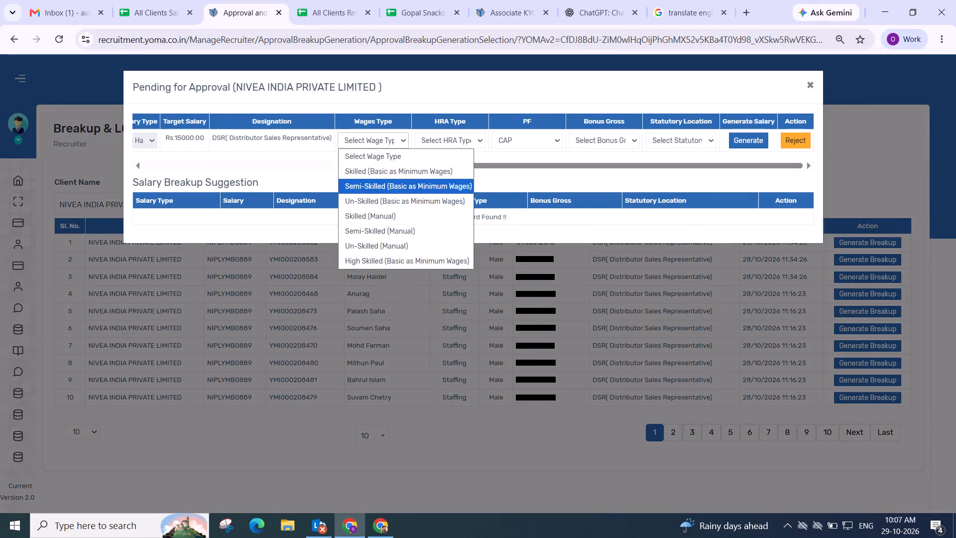
{"action": "left_click", "coordinate": [373, 193]}
{"action": "left_click", "coordinate": [477, 142]}
{"action": "left_click", "coordinate": [451, 178]}
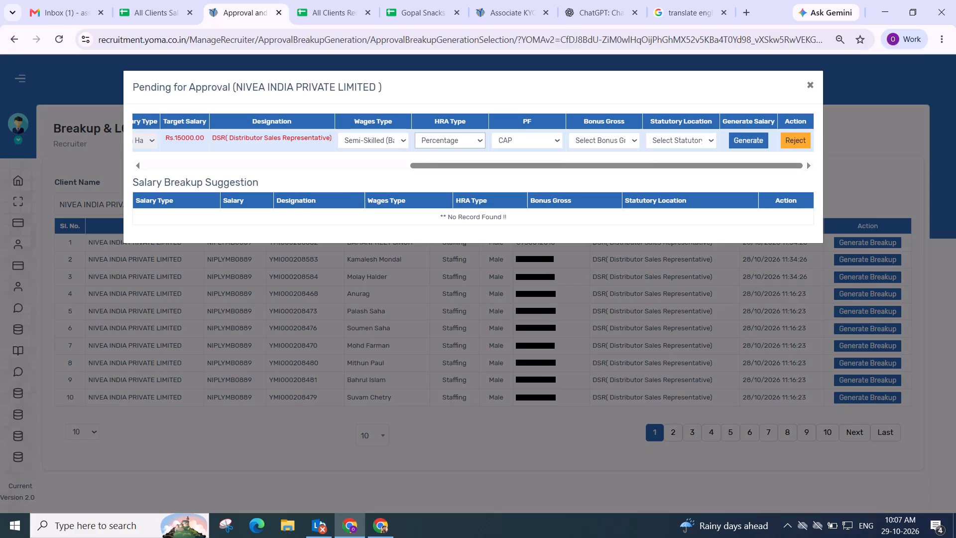
{"action": "left_click", "coordinate": [624, 141]}
{"action": "left_click", "coordinate": [602, 168]}
{"action": "left_click_drag", "start_coordinate": [672, 139], "coordinate": [672, 146]}
{"action": "left_click", "coordinate": [663, 191]}
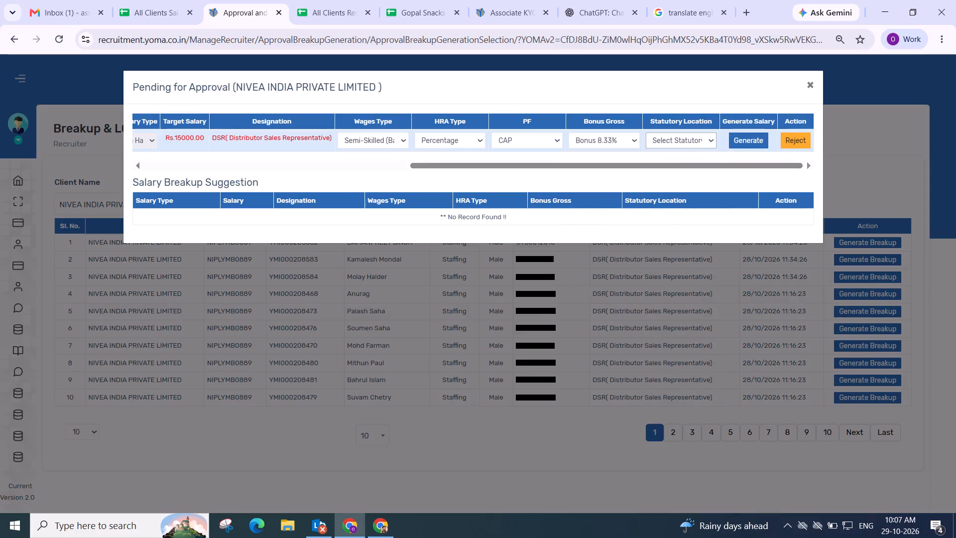
{"action": "left_click", "coordinate": [737, 140]}
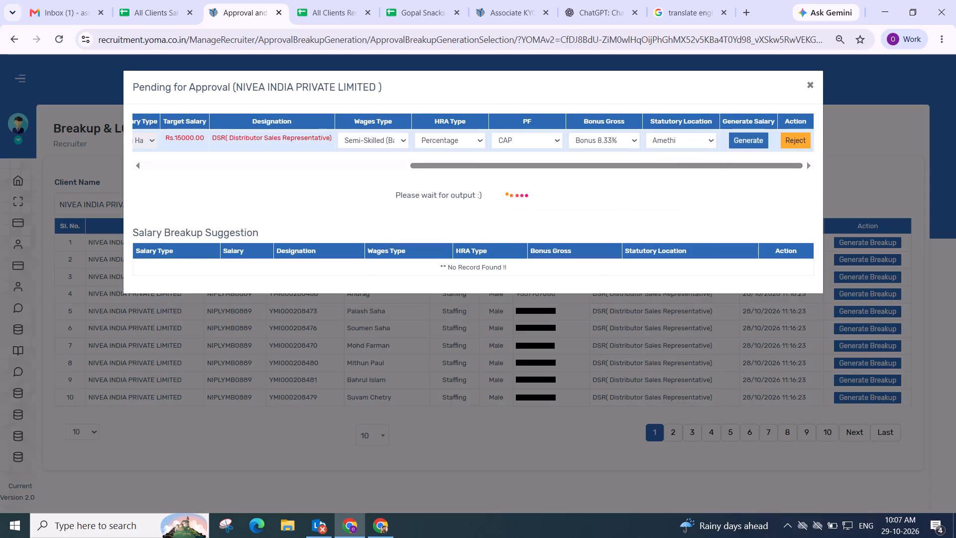
Adjust the Amethi breakup's gross components automatically to the target salary and save the salary breakup.
{"action": "left_click", "coordinate": [319, 199]}
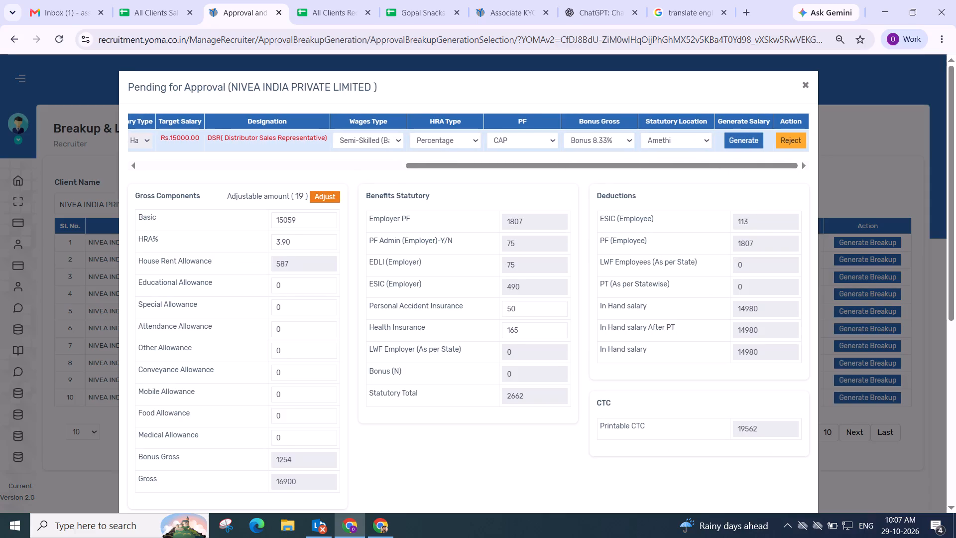
{"action": "scroll", "coordinate": [342, 193], "scroll_direction": "down", "scroll_amount": 1}
{"action": "left_click", "coordinate": [361, 149]}
{"action": "scroll", "coordinate": [361, 149], "scroll_direction": "up", "scroll_amount": 3}
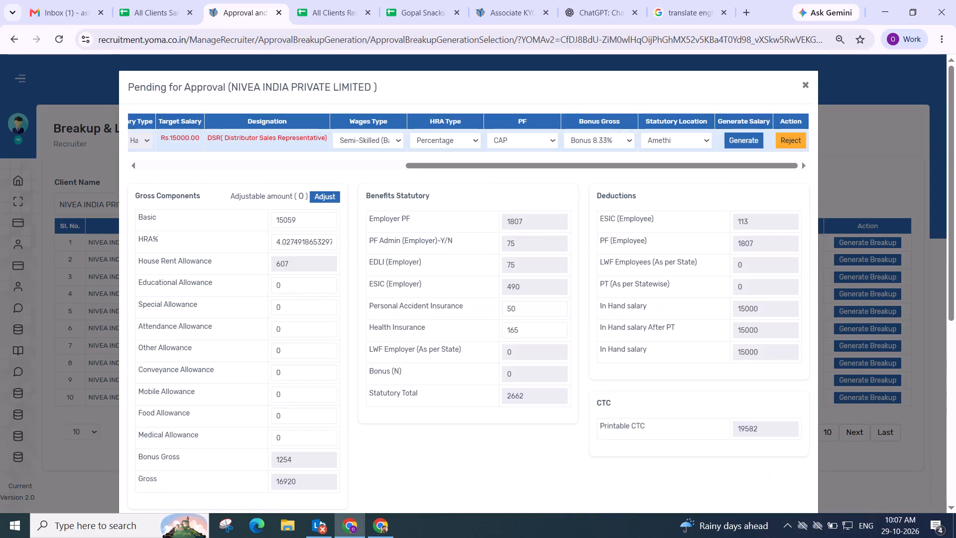
{"action": "scroll", "coordinate": [361, 173], "scroll_direction": "down", "scroll_amount": 3}
{"action": "left_click", "coordinate": [797, 267]}
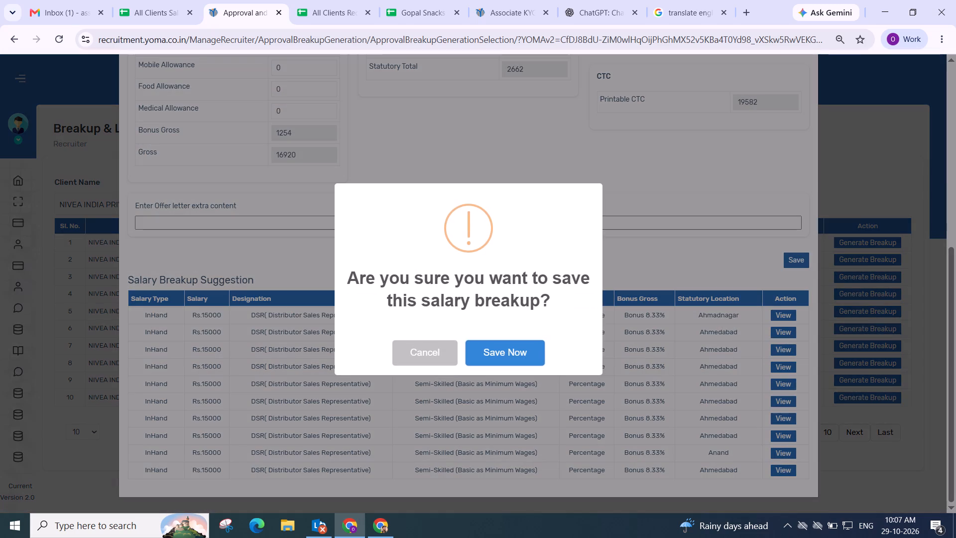
{"action": "left_click", "coordinate": [515, 347]}
{"action": "scroll", "coordinate": [507, 257], "scroll_direction": "up", "scroll_amount": 3}
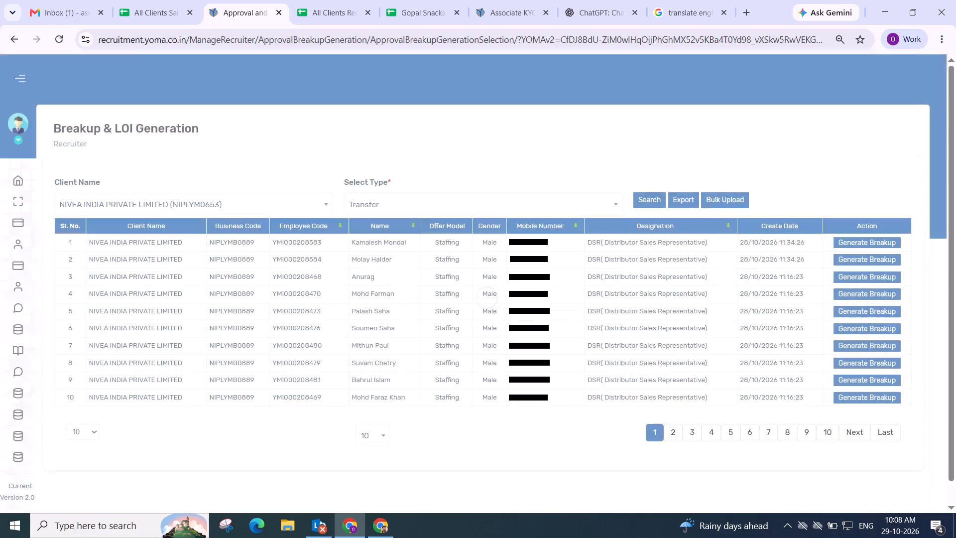
{"action": "scroll", "coordinate": [391, 186], "scroll_direction": "up", "scroll_amount": 2}
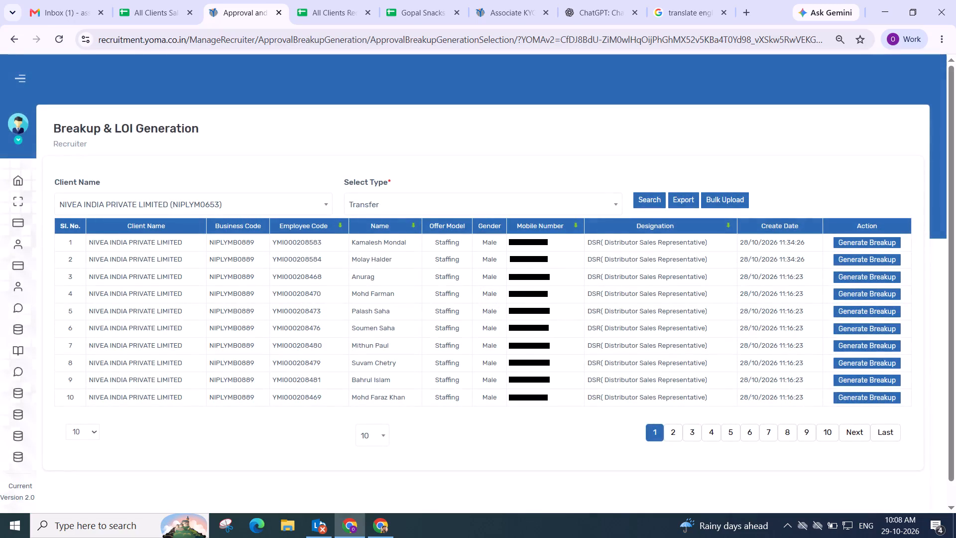
Refresh the Nivea India transfer list and open the first-listed employee's breakup generation form.
{"action": "left_click", "coordinate": [645, 202]}
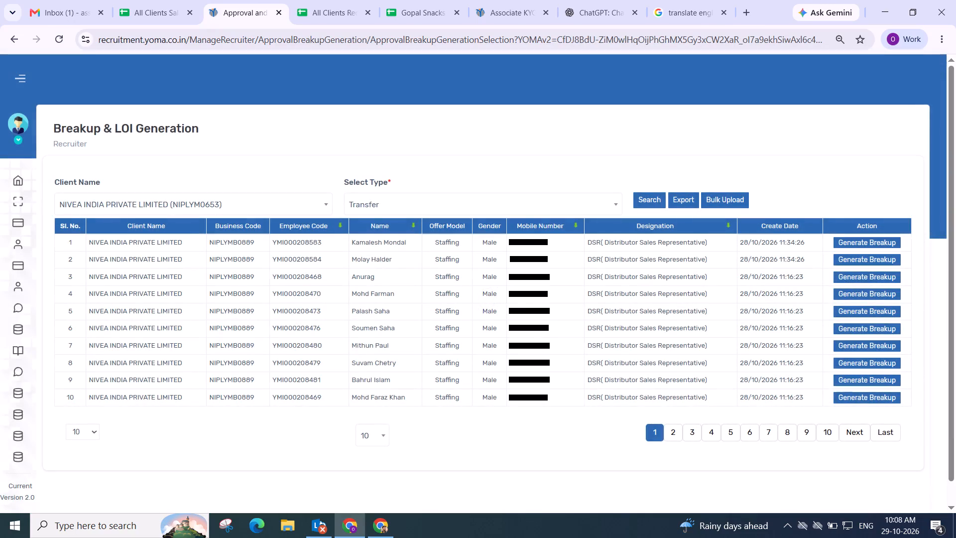
{"action": "left_click", "coordinate": [867, 244]}
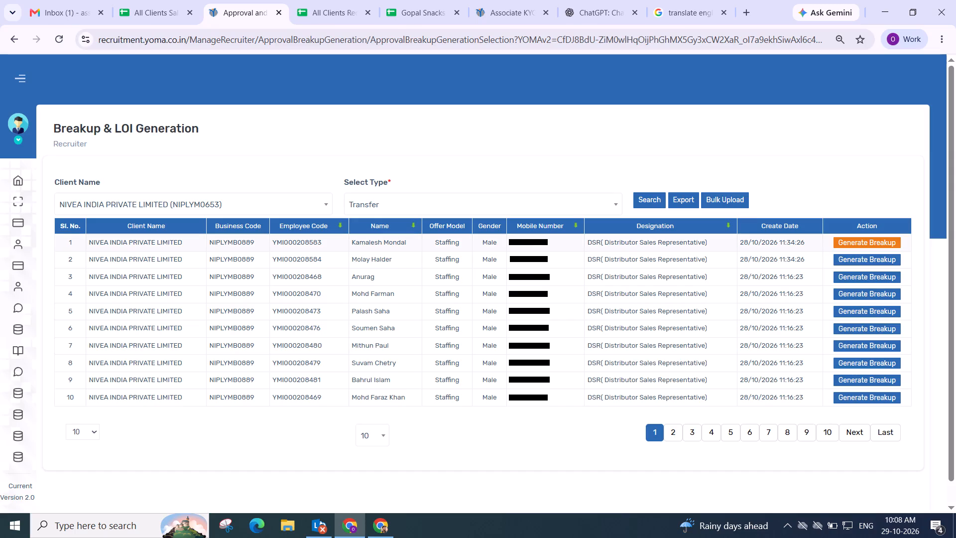
Search the All Clients Salary Breakup sheet for the Nivea India client name copied from the approval form's heading.
{"action": "left_click", "coordinate": [234, 82]}
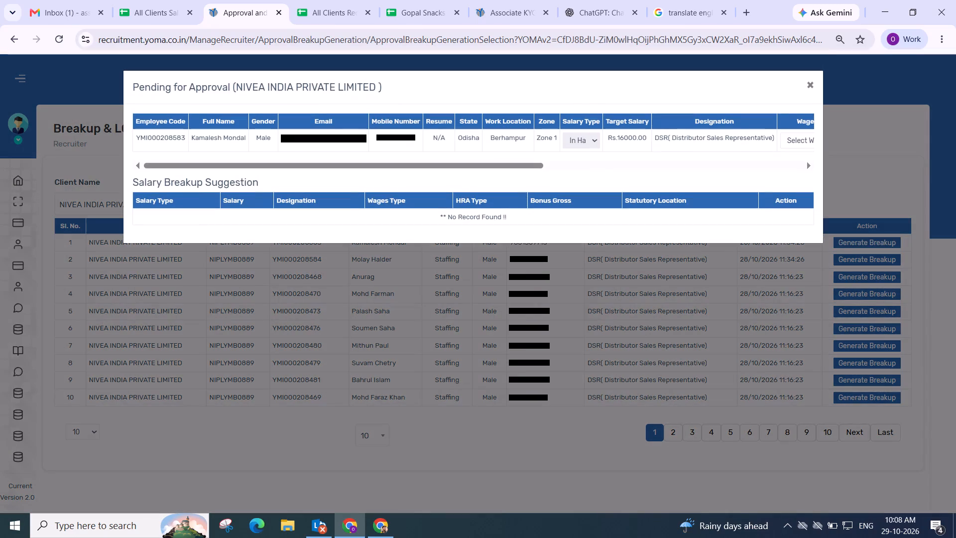
{"action": "left_click_drag", "start_coordinate": [235, 87], "coordinate": [356, 99]}
{"action": "key", "text": "ctrl+c"}
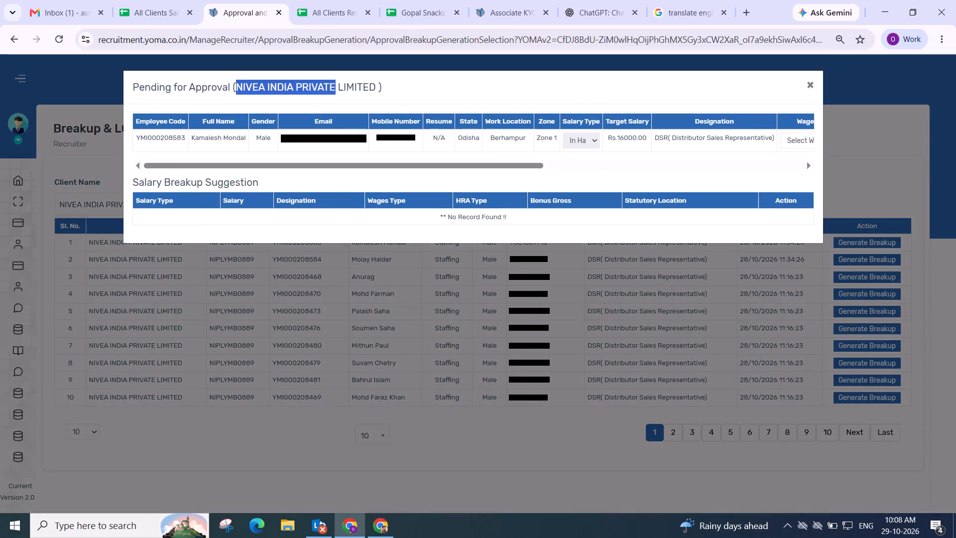
{"action": "left_click", "coordinate": [330, 21]}
{"action": "left_click", "coordinate": [151, 13]}
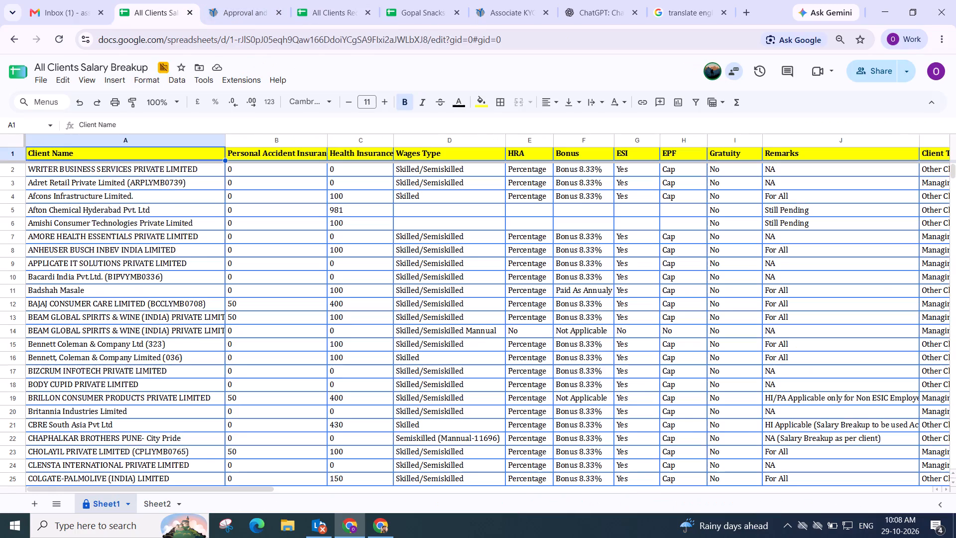
{"action": "key", "text": "ctrl+f"}
{"action": "key", "text": "ctrl+v"}
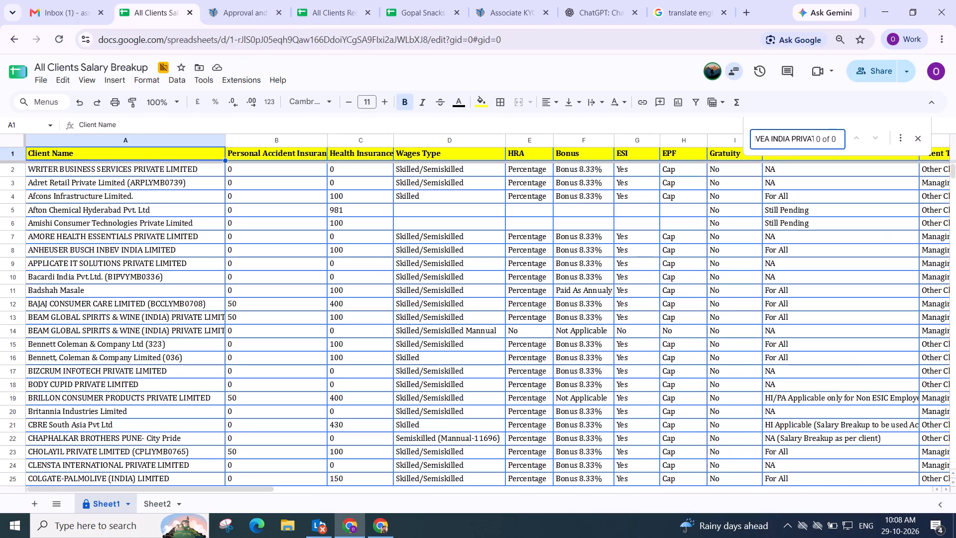
{"action": "key", "text": "Return"}
{"action": "key", "text": "Return"}
{"action": "key", "text": "Return"}
{"action": "key", "text": "Return"}
{"action": "key", "text": "ctrl+Right"}
{"action": "key", "text": "ctrl+Right"}
{"action": "key", "text": "ctrl+f"}
{"action": "key", "text": "ctrl+v"}
{"action": "key", "text": "Return"}
{"action": "key", "text": "Return"}
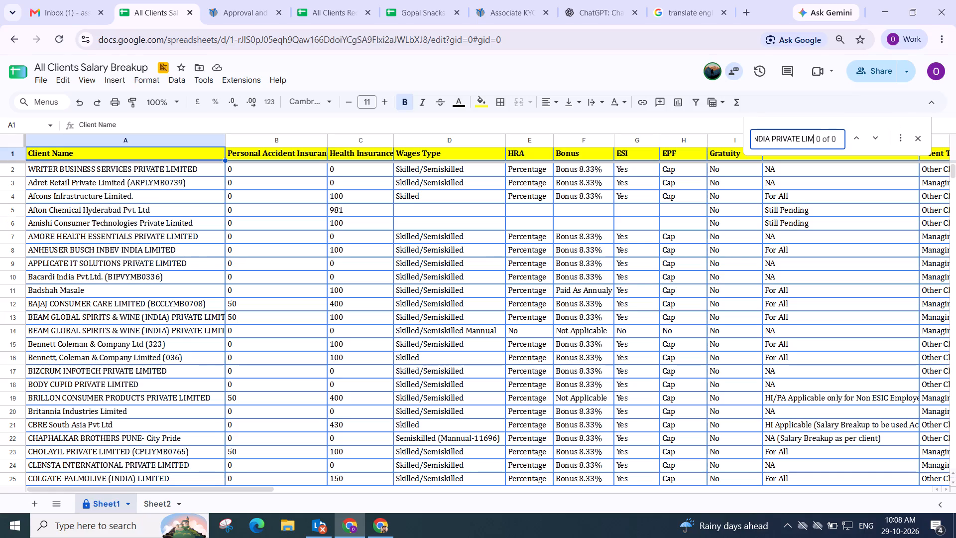
Copy the full name NIVEA INDIA PRIVATE LIMITED from the approval form's heading and search the All Clients Salary Breakup sheet for it.
{"action": "left_click", "coordinate": [220, 16]}
{"action": "left_click", "coordinate": [273, 94]}
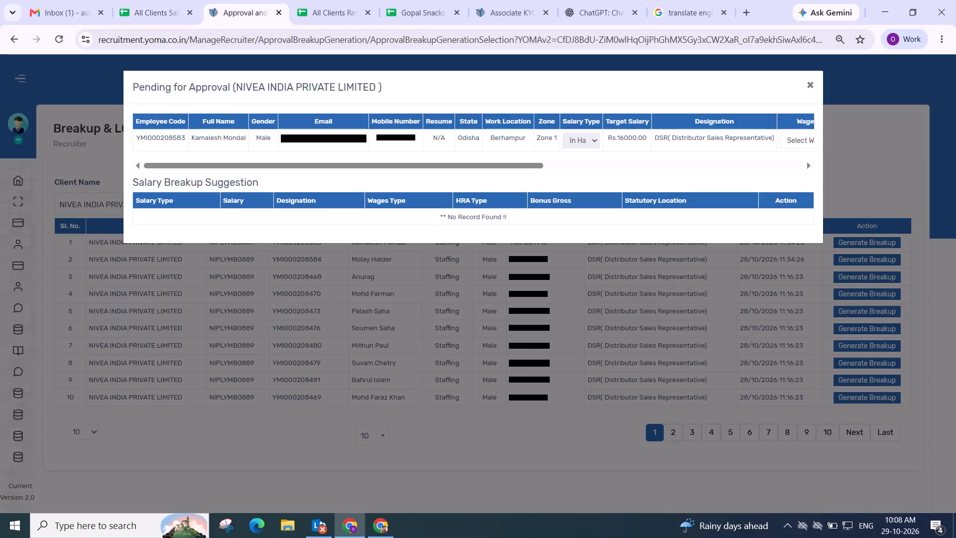
{"action": "left_click_drag", "start_coordinate": [236, 84], "coordinate": [321, 88]}
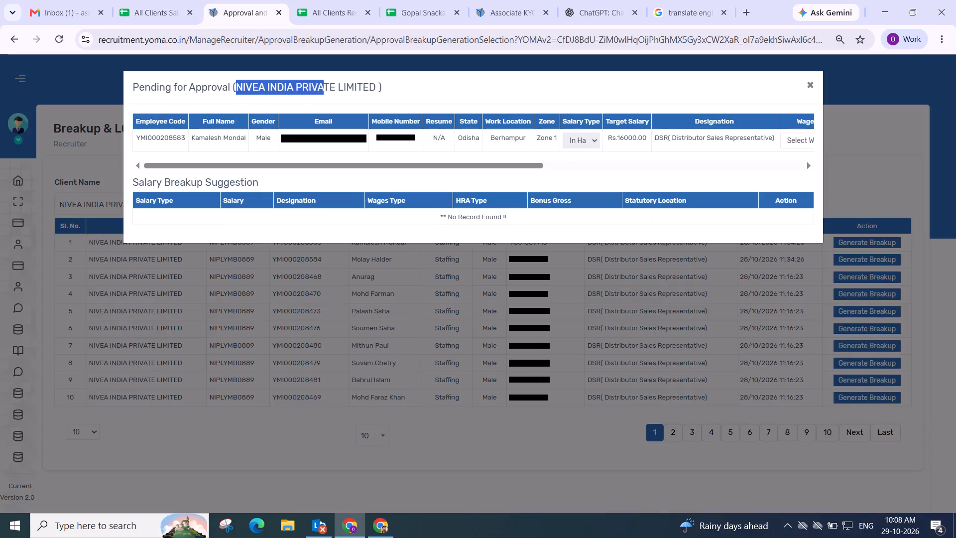
{"action": "left_click_drag", "start_coordinate": [321, 88], "coordinate": [269, 95]}
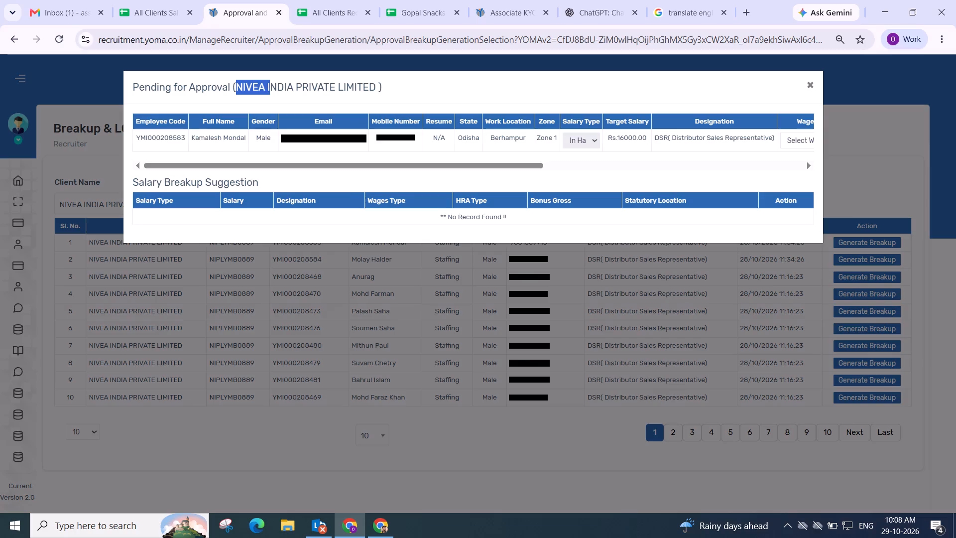
{"action": "left_click_drag", "start_coordinate": [269, 95], "coordinate": [367, 86]}
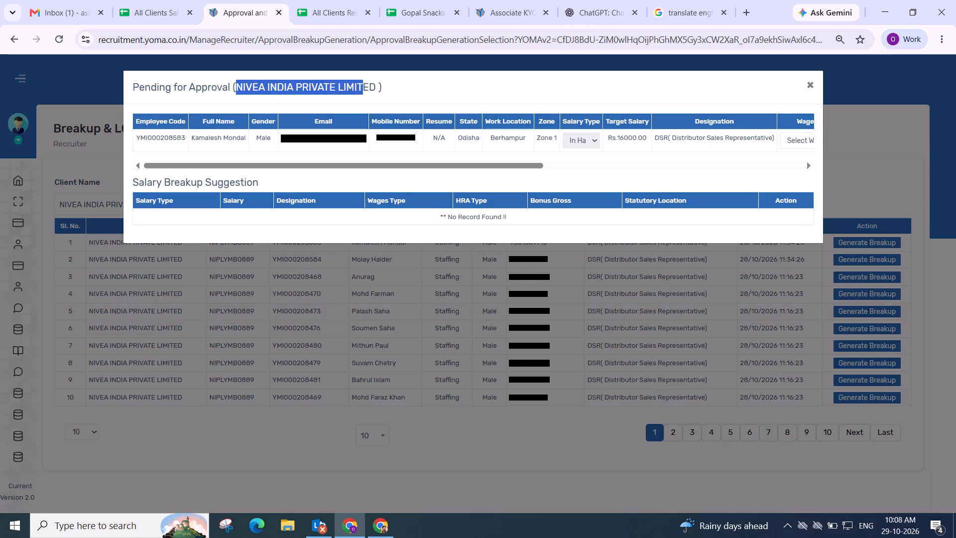
{"action": "left_click_drag", "start_coordinate": [367, 86], "coordinate": [376, 84]}
{"action": "key", "text": "ctrl+c"}
{"action": "left_click", "coordinate": [165, 18]}
{"action": "key", "text": "ctrl+f"}
{"action": "key", "text": "ctrl+v"}
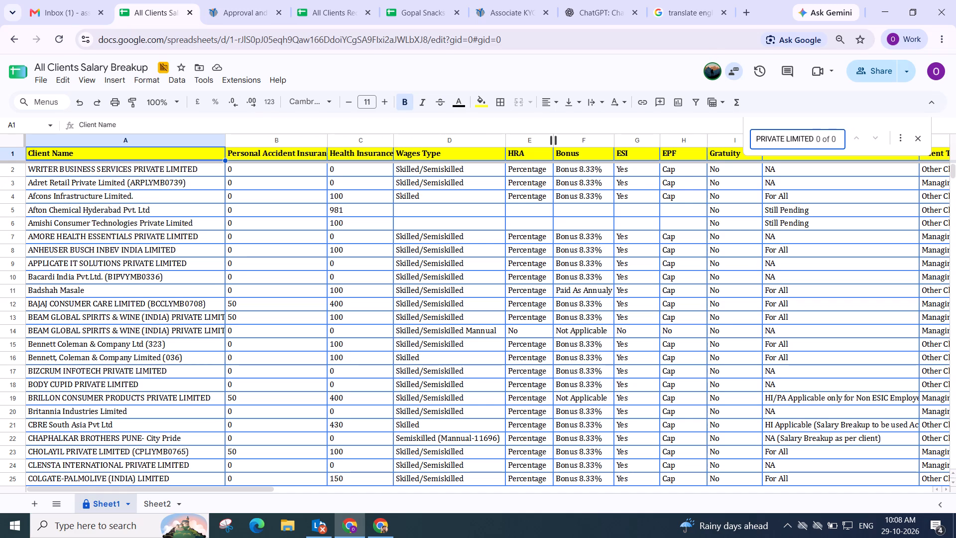
{"action": "key", "text": "Return"}
Shorten the sheet's search text to NIVEA INDIA P and examine that client's insurance, wages type, HRA, bonus and remarks entries.
{"action": "key", "text": "BackSpace"}
{"action": "key", "text": "BackSpace"}
{"action": "key", "text": "BackSpace"}
{"action": "key", "text": "BackSpace"}
{"action": "key", "text": "BackSpace"}
{"action": "key", "text": "BackSpace"}
{"action": "key", "text": "BackSpace"}
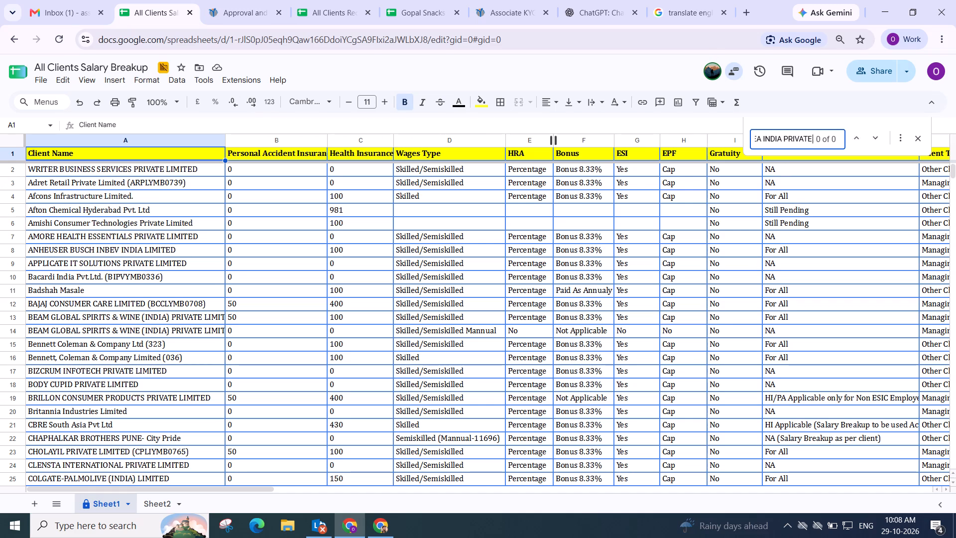
{"action": "key", "text": "BackSpace"}
{"action": "key", "text": "BackSpace"}
{"action": "key", "text": "BackSpace"}
{"action": "key", "text": "BackSpace"}
{"action": "key", "text": "BackSpace"}
{"action": "key", "text": "BackSpace"}
{"action": "key", "text": "BackSpace"}
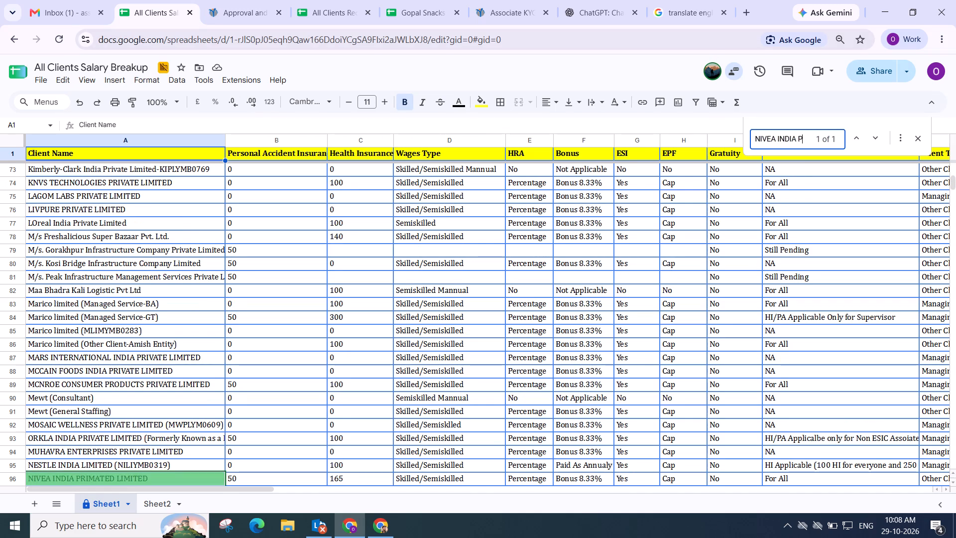
{"action": "scroll", "coordinate": [289, 288], "scroll_direction": "down", "scroll_amount": 2}
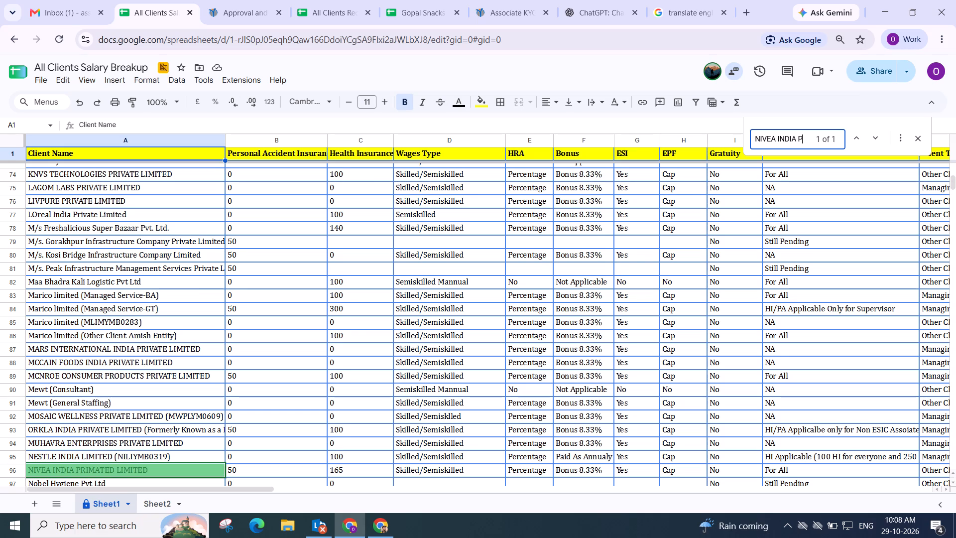
{"action": "scroll", "coordinate": [289, 288], "scroll_direction": "down", "scroll_amount": 1}
{"action": "scroll", "coordinate": [329, 310], "scroll_direction": "down", "scroll_amount": 2}
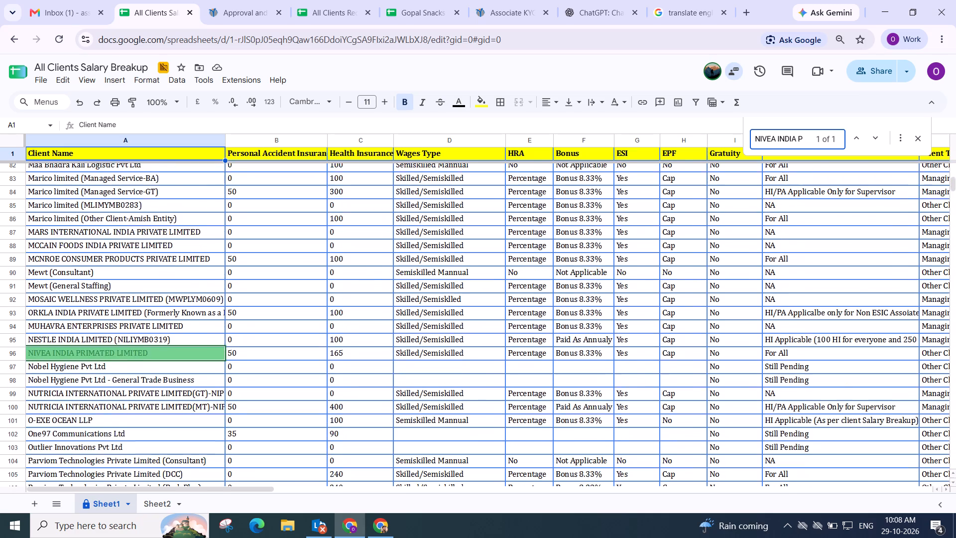
{"action": "scroll", "coordinate": [329, 310], "scroll_direction": "down", "scroll_amount": 1}
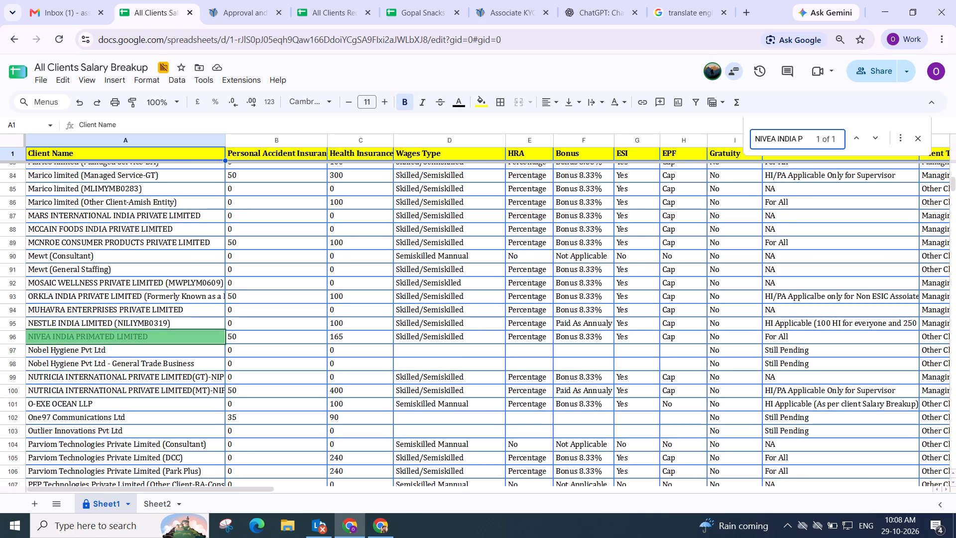
{"action": "scroll", "coordinate": [777, 336], "scroll_direction": "left", "scroll_amount": 1}
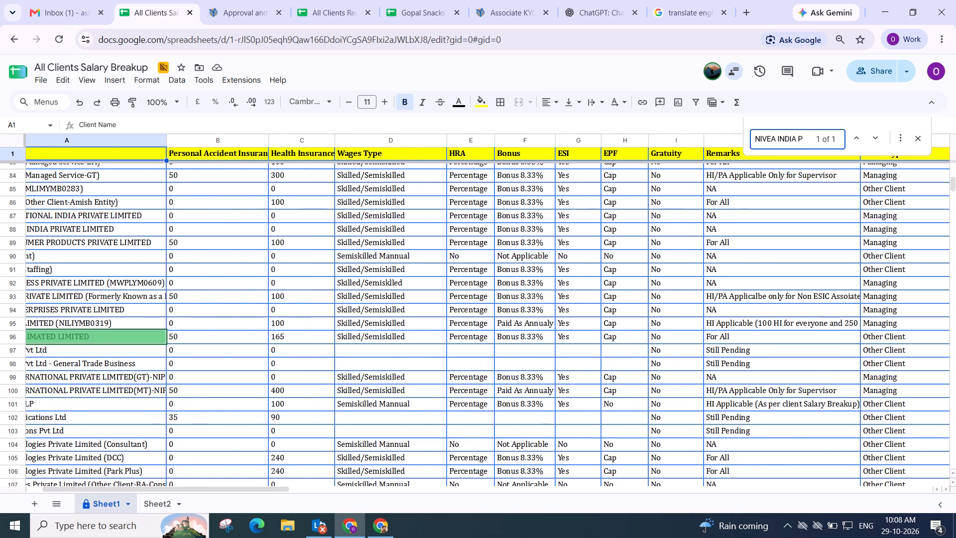
Return to the client name column of the All Clients Salary Breakup sheet and select the Nivea India entry.
{"action": "scroll", "coordinate": [777, 336], "scroll_direction": "left", "scroll_amount": 2}
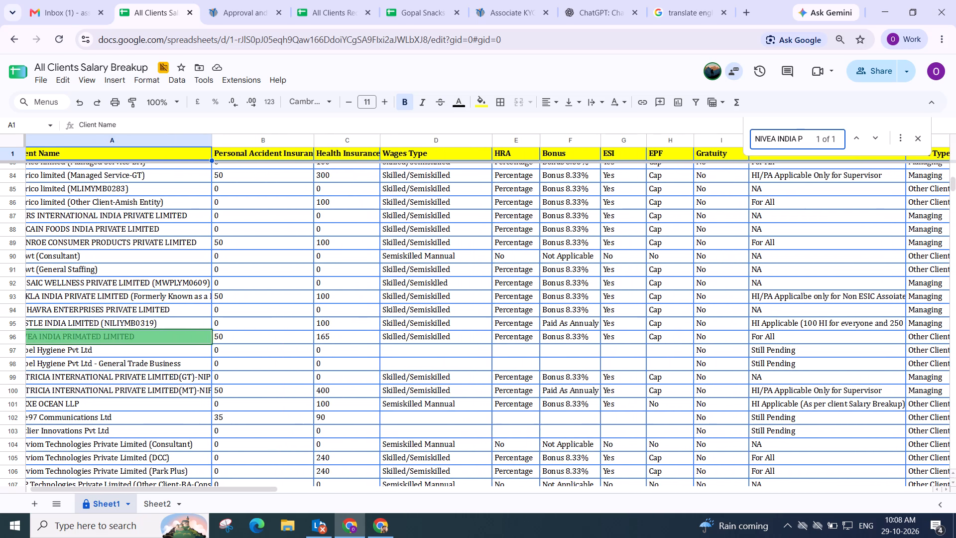
{"action": "left_click_drag", "start_coordinate": [224, 9], "coordinate": [319, 0]}
{"action": "left_click", "coordinate": [222, 18]}
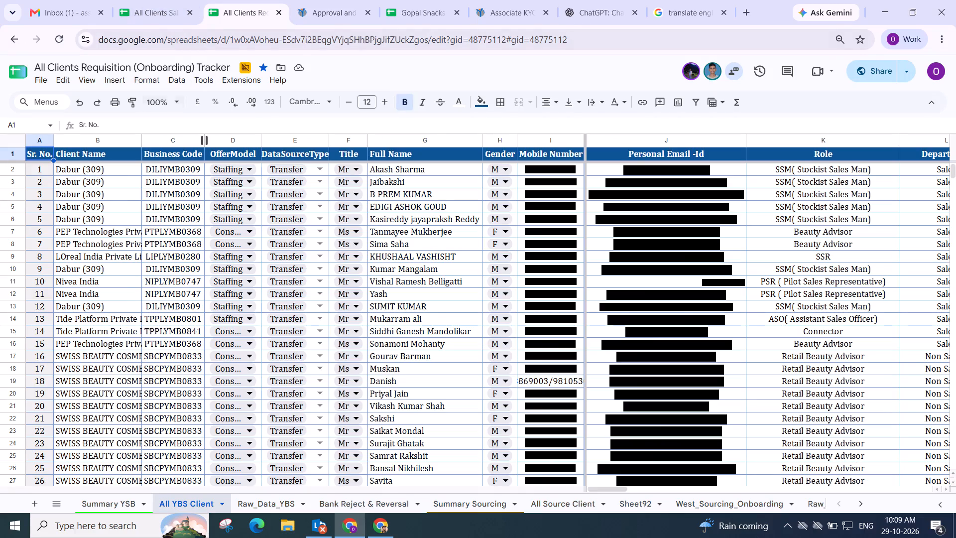
{"action": "left_click", "coordinate": [243, 15]}
{"action": "left_click", "coordinate": [150, 4]}
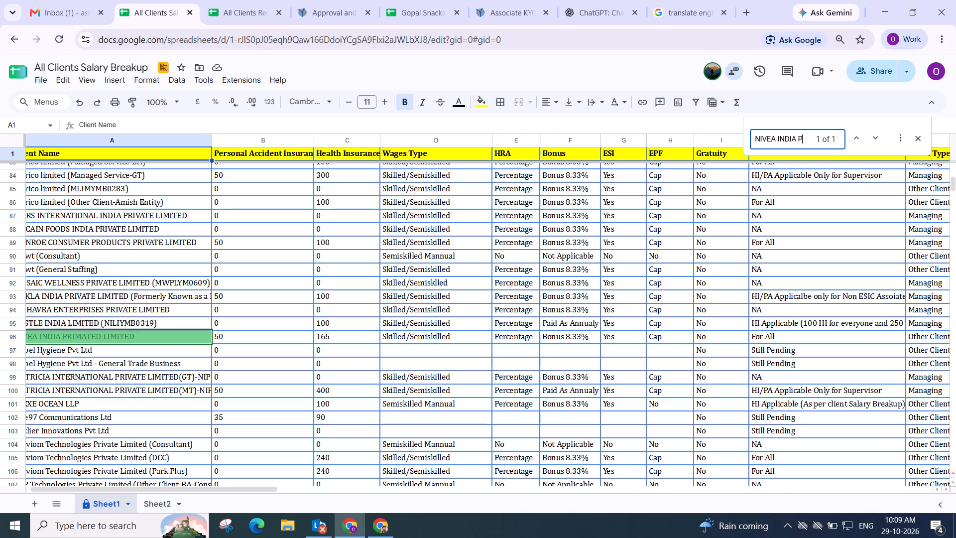
{"action": "left_click", "coordinate": [172, 334]}
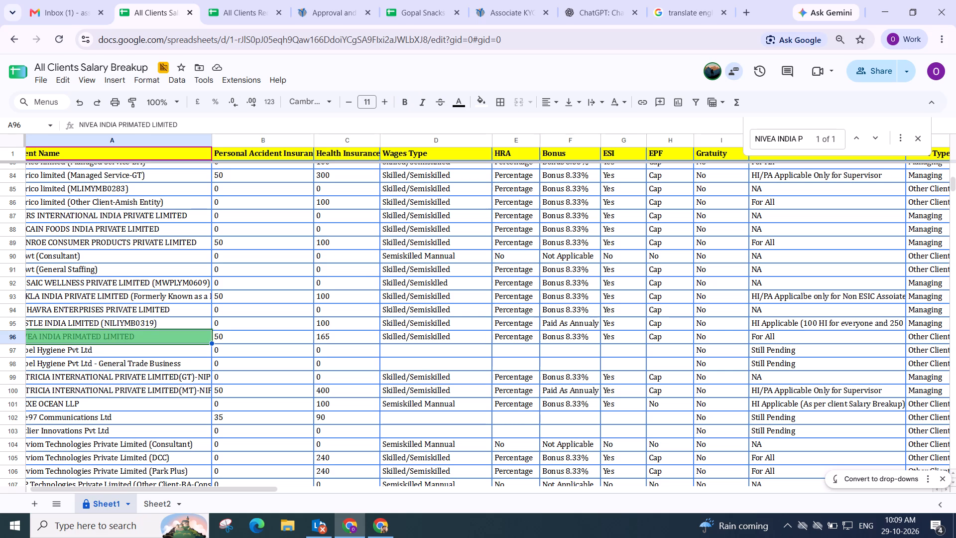
Generate the Rs.16000 DSR breakup with Semi-Skilled (Basic as Minimum Wages), Percentage HRA, Bonus 8.33% and statutory location Kendrapara.
{"action": "left_click", "coordinate": [344, 21]}
{"action": "left_click_drag", "start_coordinate": [365, 163], "coordinate": [741, 169]}
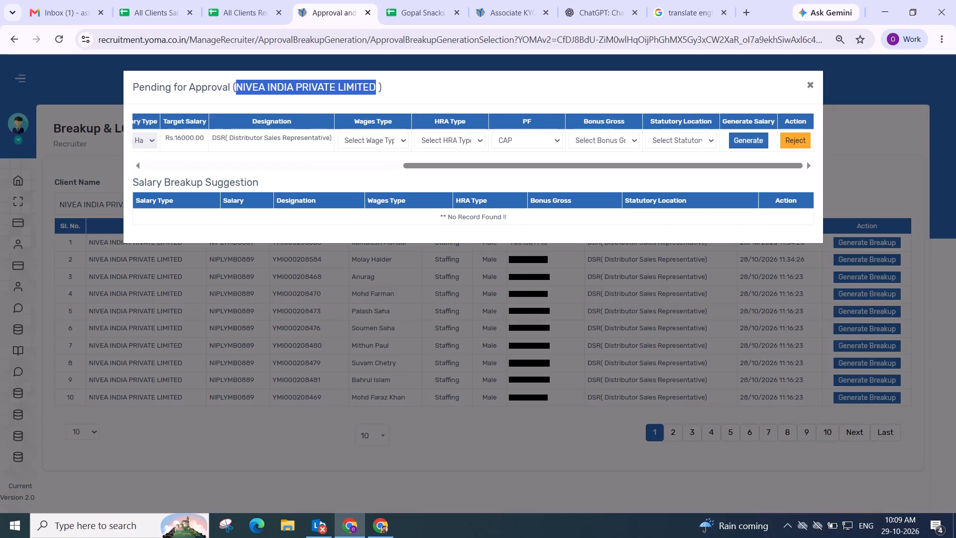
{"action": "left_click", "coordinate": [382, 138]}
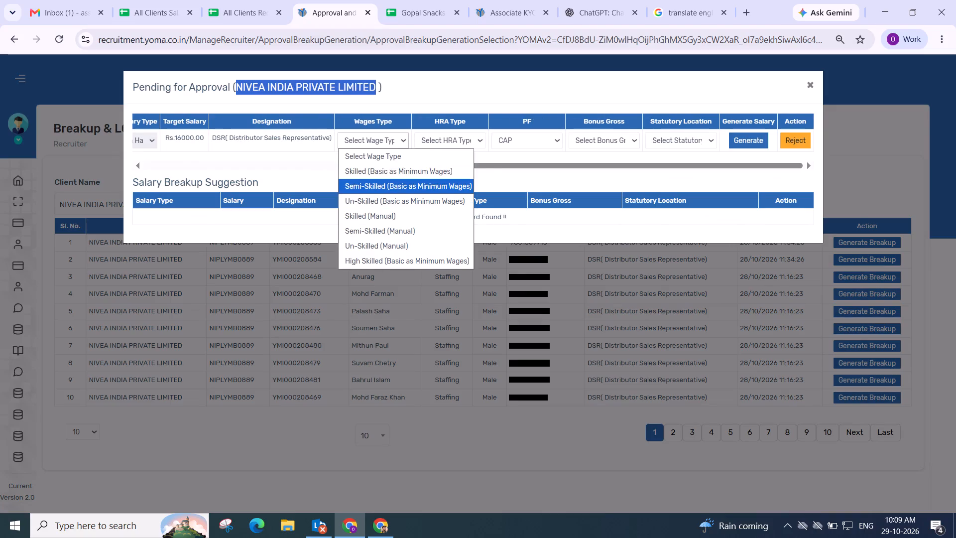
{"action": "left_click", "coordinate": [385, 188]}
{"action": "left_click", "coordinate": [417, 139]}
{"action": "left_click", "coordinate": [429, 166]}
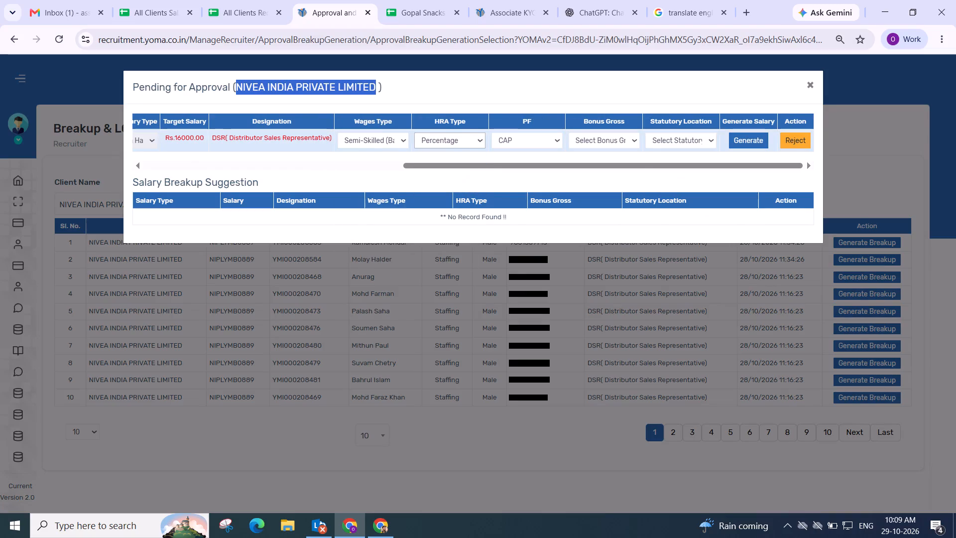
{"action": "left_click", "coordinate": [584, 140]}
{"action": "left_click", "coordinate": [594, 168]}
{"action": "left_click", "coordinate": [679, 140]}
{"action": "left_click", "coordinate": [677, 184]}
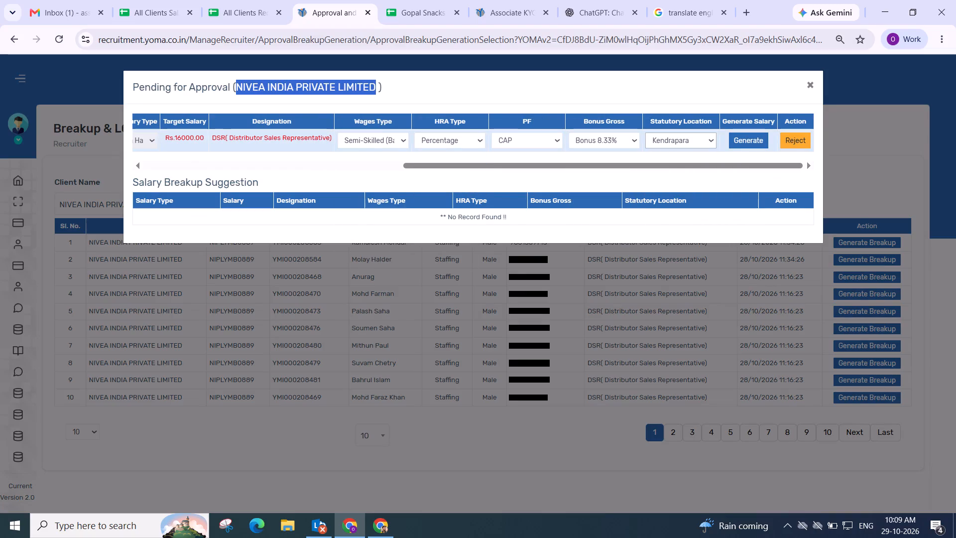
{"action": "left_click", "coordinate": [749, 143]}
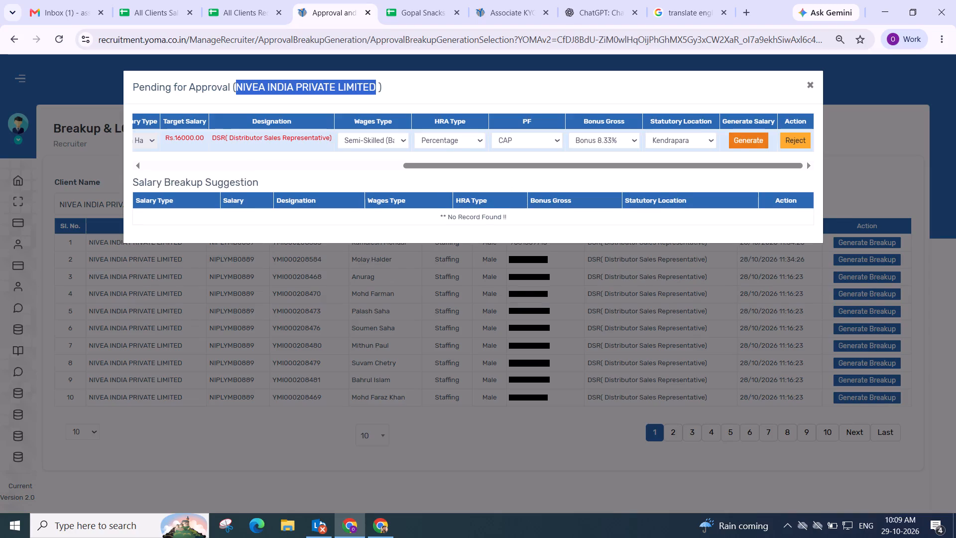
Apply the adjustable amount to the Rs.16000 employee's generated breakup and save it.
{"action": "left_click", "coordinate": [313, 190]}
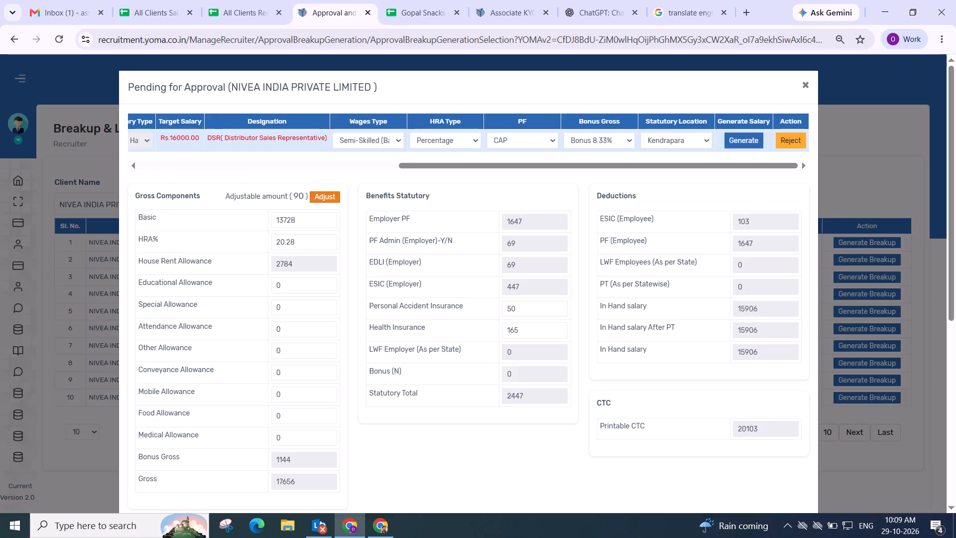
{"action": "left_click", "coordinate": [331, 193]}
{"action": "scroll", "coordinate": [332, 193], "scroll_direction": "down", "scroll_amount": 2}
{"action": "left_click", "coordinate": [447, 201]}
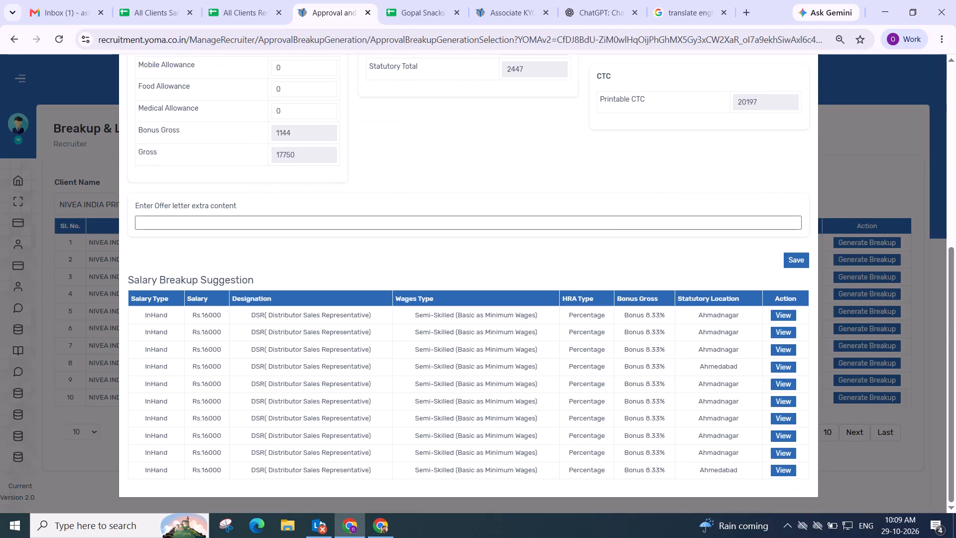
{"action": "left_click", "coordinate": [792, 263]}
{"action": "left_click", "coordinate": [540, 355]}
{"action": "scroll", "coordinate": [488, 283], "scroll_direction": "up", "scroll_amount": 3}
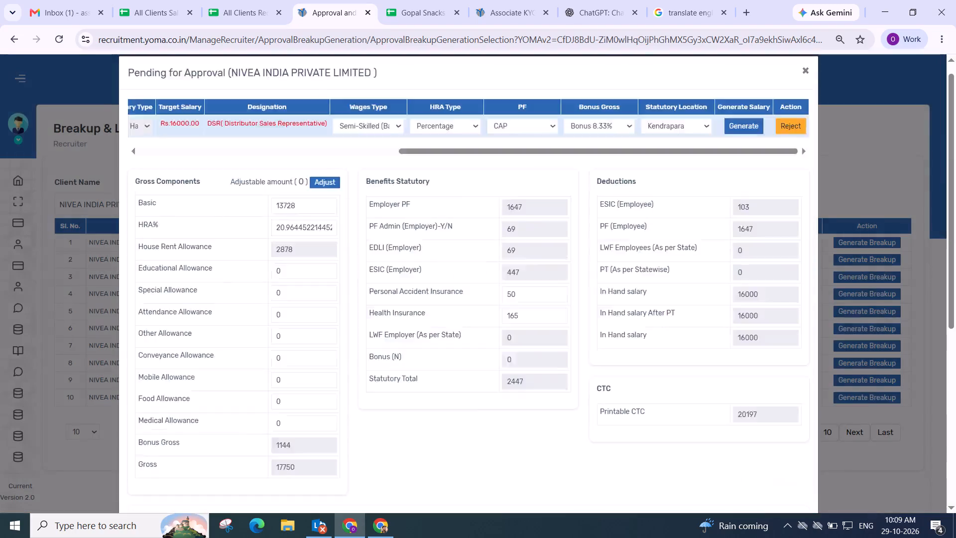
{"action": "scroll", "coordinate": [532, 256], "scroll_direction": "down", "scroll_amount": 3}
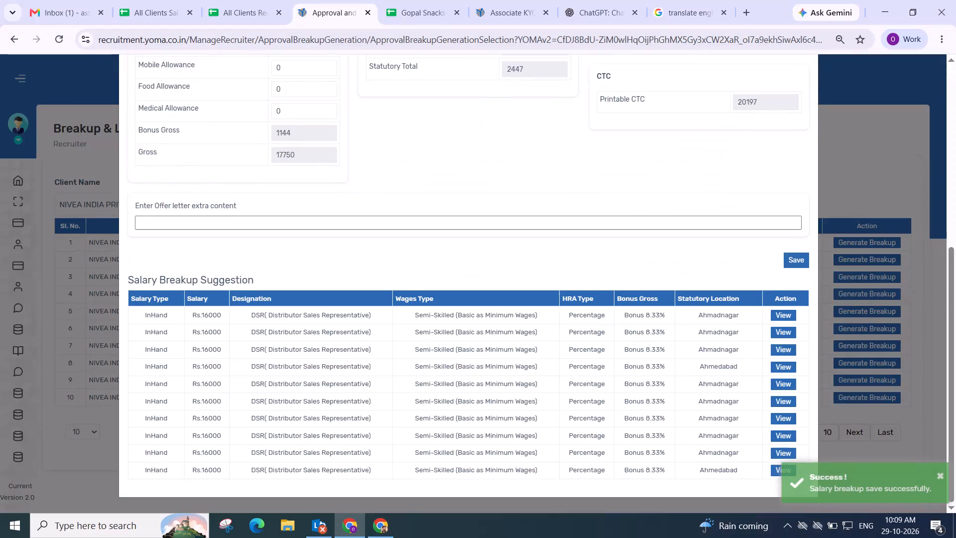
{"action": "scroll", "coordinate": [532, 256], "scroll_direction": "down", "scroll_amount": 1}
{"action": "scroll", "coordinate": [532, 256], "scroll_direction": "up", "scroll_amount": 4}
{"action": "scroll", "coordinate": [578, 250], "scroll_direction": "down", "scroll_amount": 4}
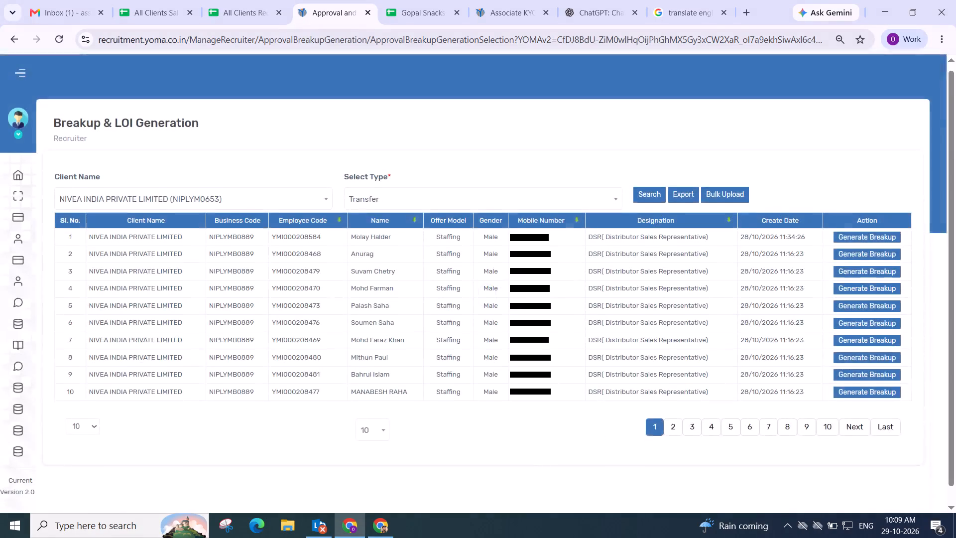
Generate the new first-listed employee's breakup with Semi-Skilled (Basic as Minimum Wages), Percentage HRA, Bonus 8.33% and statutory location Kendrapara.
{"action": "scroll", "coordinate": [578, 250], "scroll_direction": "down", "scroll_amount": 1}
{"action": "scroll", "coordinate": [612, 254], "scroll_direction": "up", "scroll_amount": 5}
{"action": "left_click", "coordinate": [853, 242]}
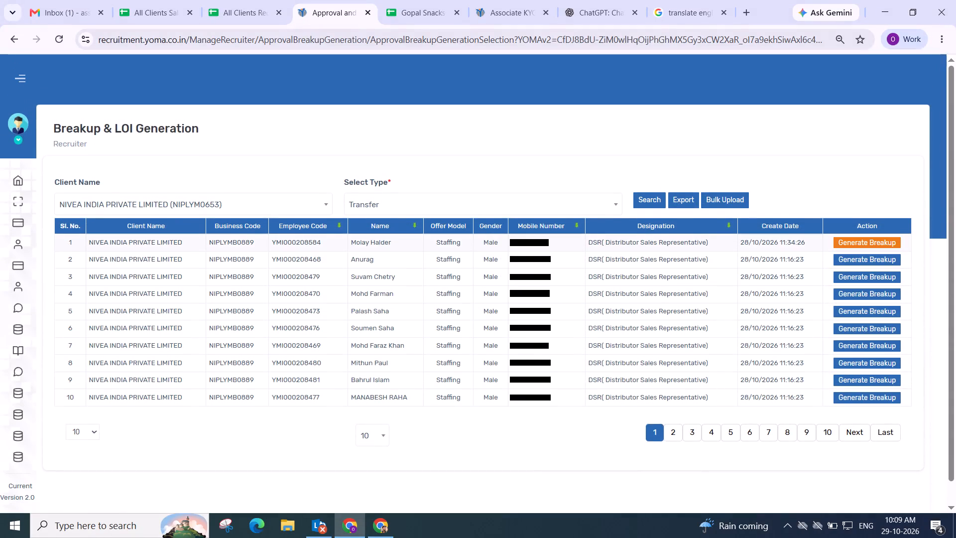
{"action": "left_click_drag", "start_coordinate": [300, 164], "coordinate": [955, 186]}
{"action": "left_click", "coordinate": [388, 141]}
{"action": "left_click", "coordinate": [393, 183]}
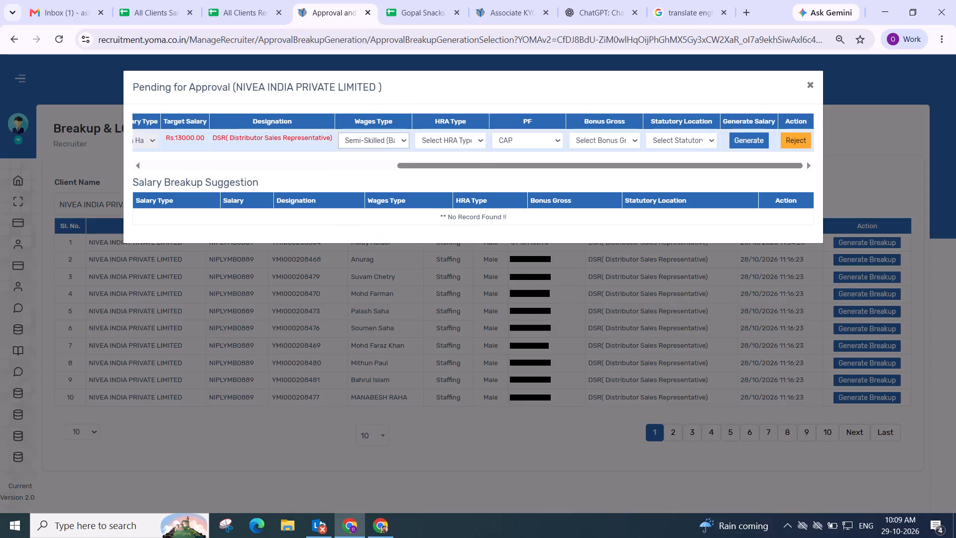
{"action": "left_click", "coordinate": [456, 137]}
{"action": "left_click", "coordinate": [455, 168]}
{"action": "left_click", "coordinate": [611, 142]}
{"action": "left_click", "coordinate": [607, 168]}
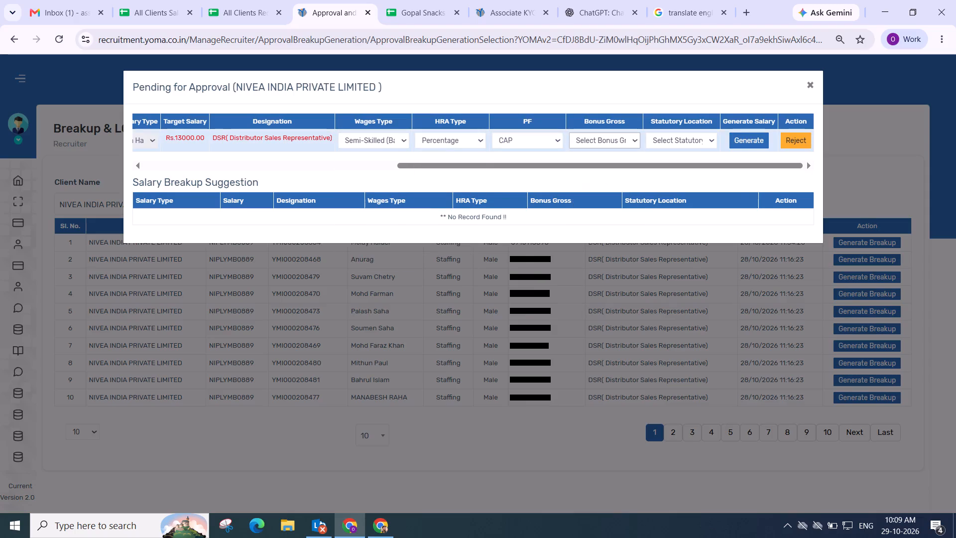
{"action": "left_click", "coordinate": [700, 136]}
{"action": "left_click", "coordinate": [688, 182]}
{"action": "left_click", "coordinate": [751, 150]}
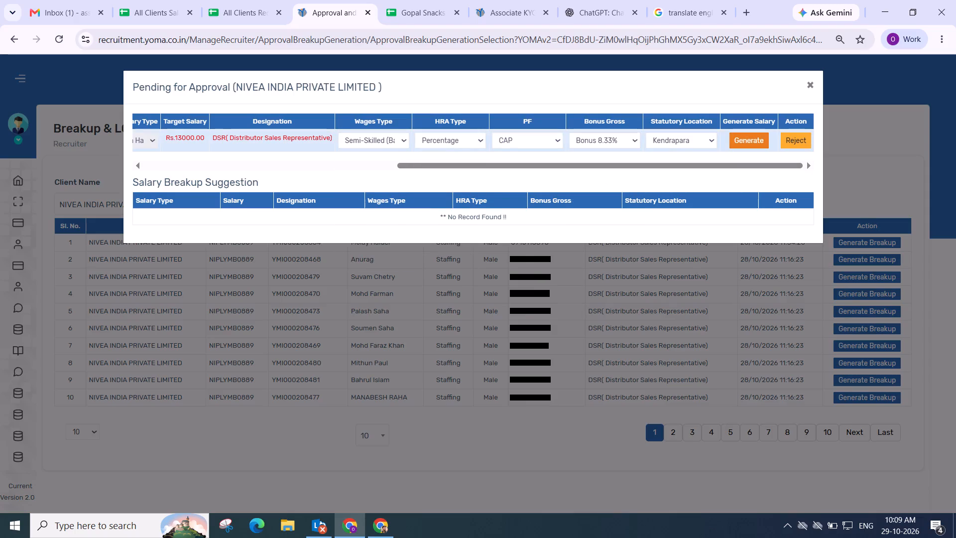
{"action": "left_click", "coordinate": [752, 144]}
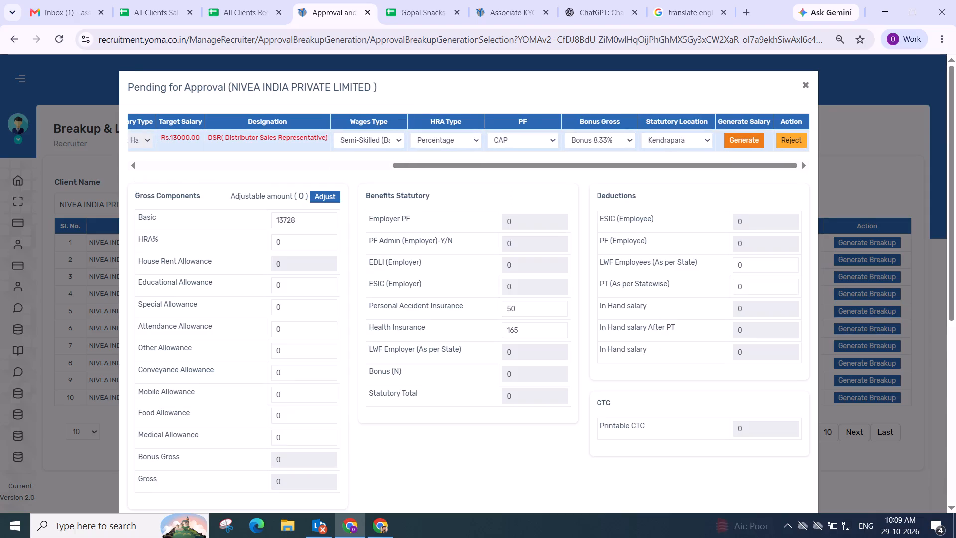
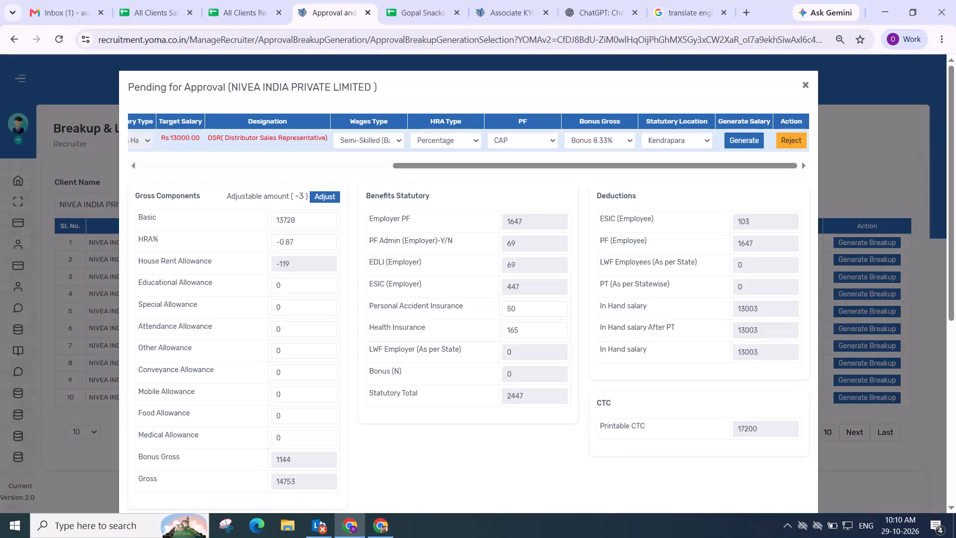
Close the Rs.13000 employee's generated breakup without adjusting or saving it.
{"action": "left_click", "coordinate": [807, 88]}
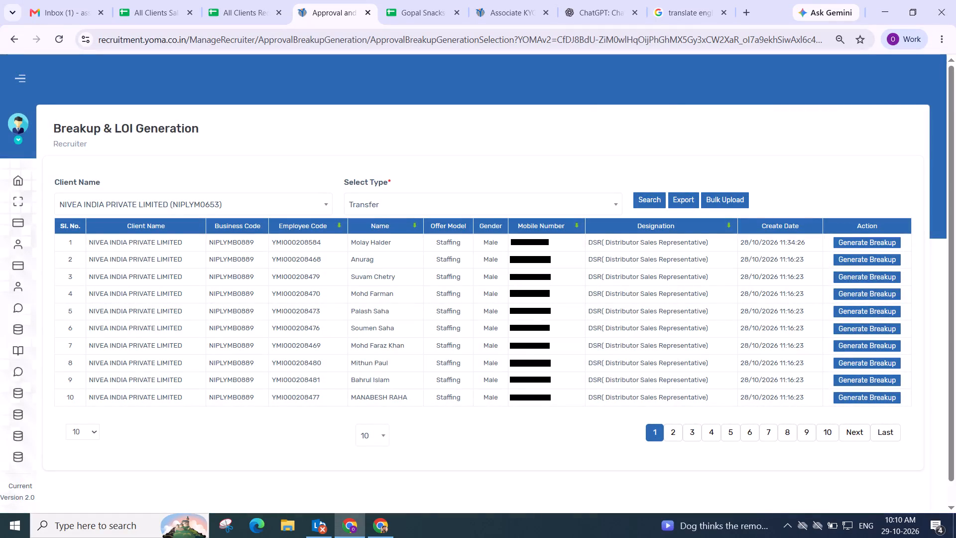
Generate the second-listed employee's Rs.20000 DSR breakup with Semi-Skilled (Basic as Minimum Wages), Percentage HRA, Bonus 8.33% and statutory location Agra.
{"action": "left_click", "coordinate": [857, 254]}
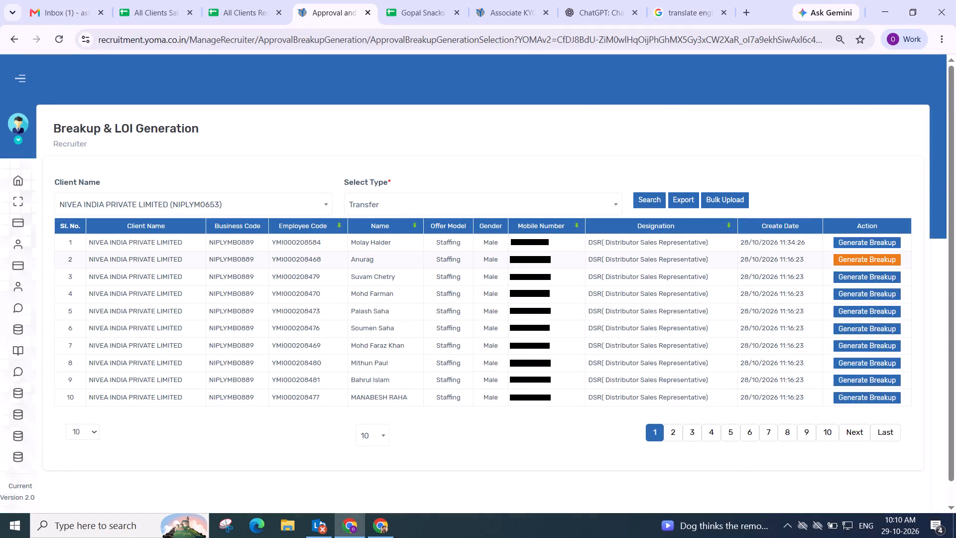
{"action": "left_click_drag", "start_coordinate": [240, 170], "coordinate": [280, 170]}
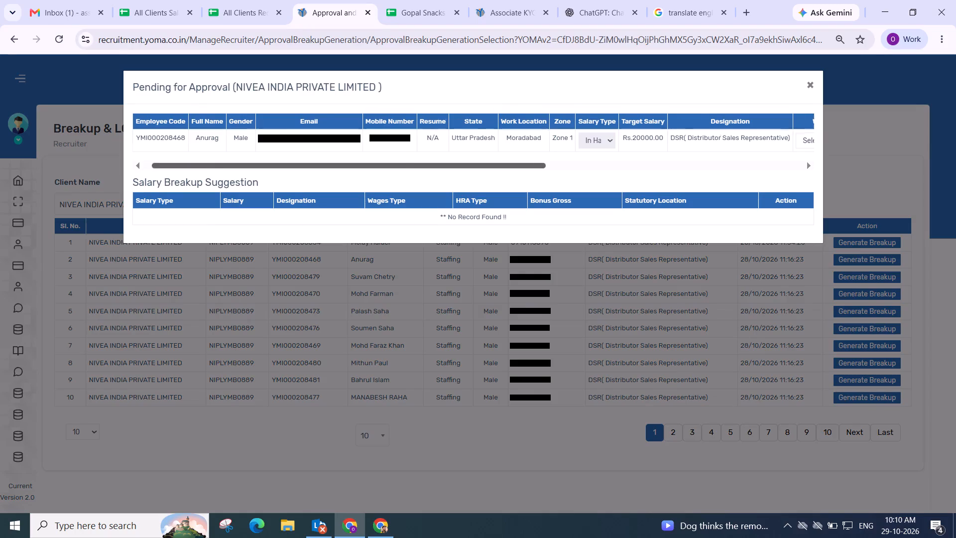
{"action": "left_click_drag", "start_coordinate": [280, 170], "coordinate": [605, 182]}
{"action": "left_click", "coordinate": [395, 140]}
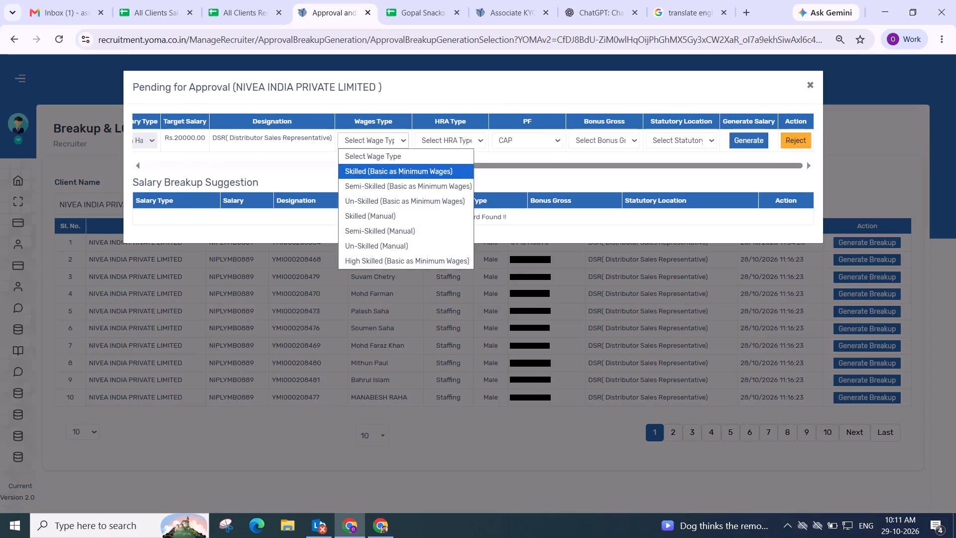
{"action": "left_click", "coordinate": [388, 180]}
{"action": "left_click", "coordinate": [425, 141]}
{"action": "left_click", "coordinate": [435, 165]}
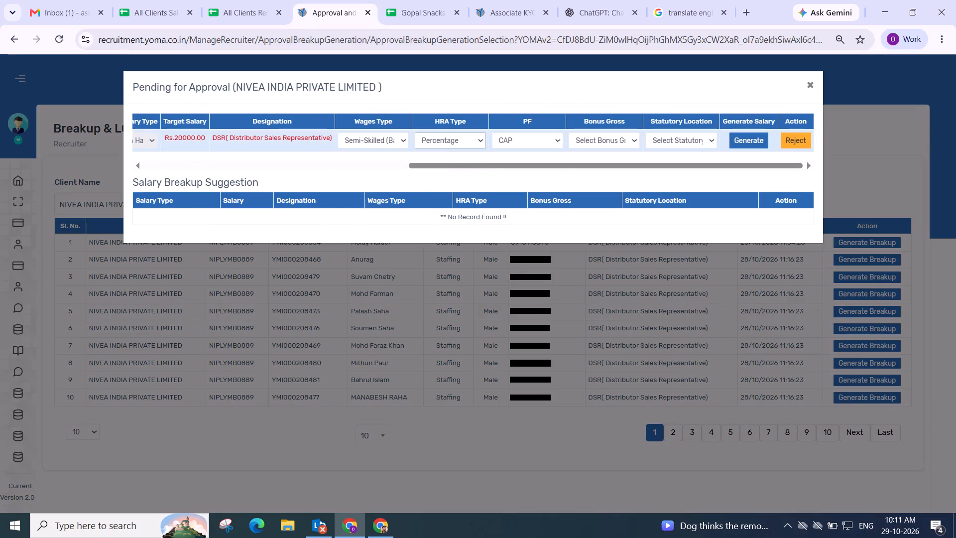
{"action": "left_click", "coordinate": [543, 141]}
{"action": "left_click", "coordinate": [615, 141]}
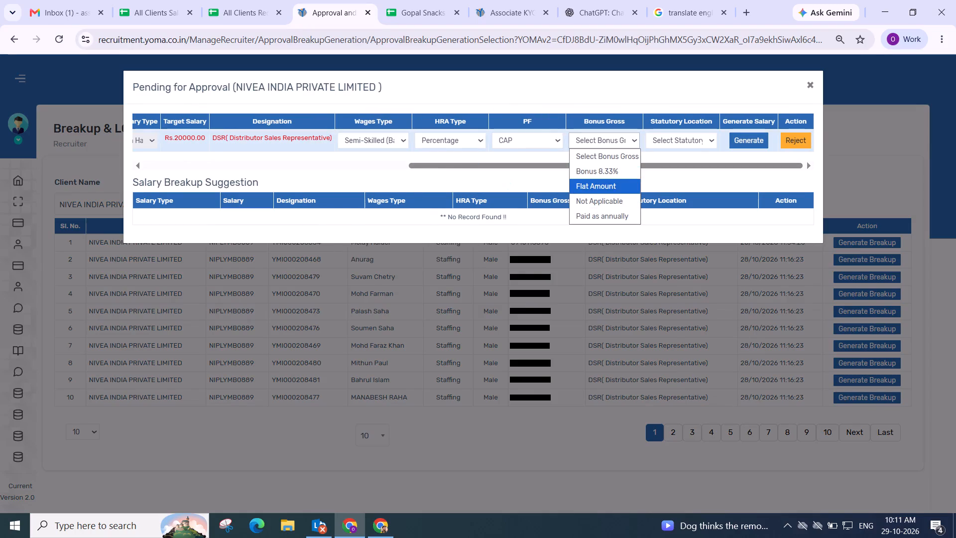
{"action": "left_click", "coordinate": [606, 172]}
{"action": "left_click", "coordinate": [673, 145]}
{"action": "left_click", "coordinate": [663, 177]}
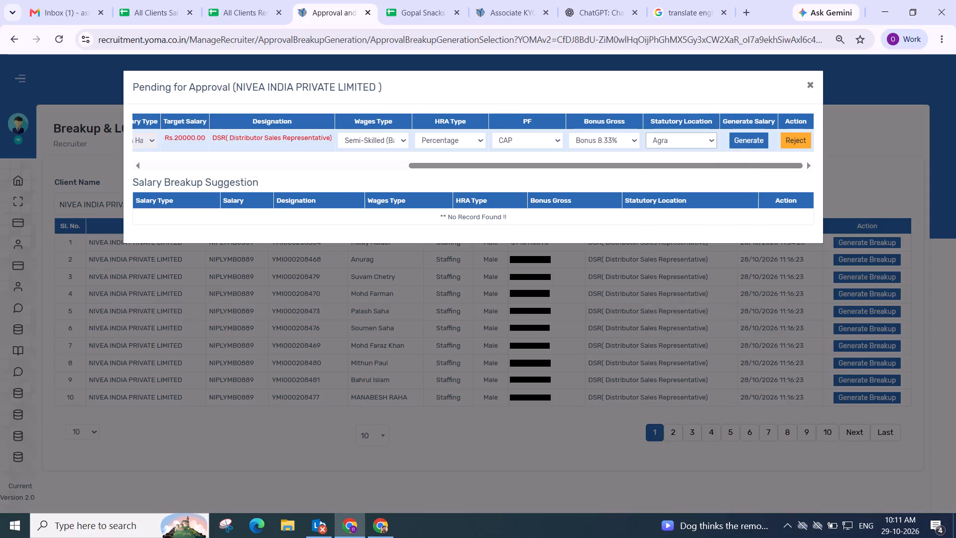
{"action": "left_click", "coordinate": [734, 137]}
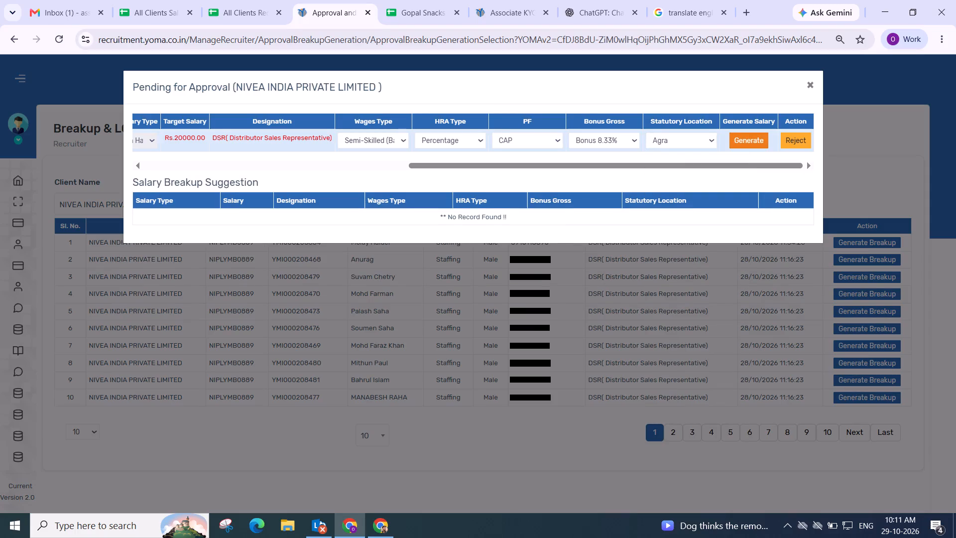
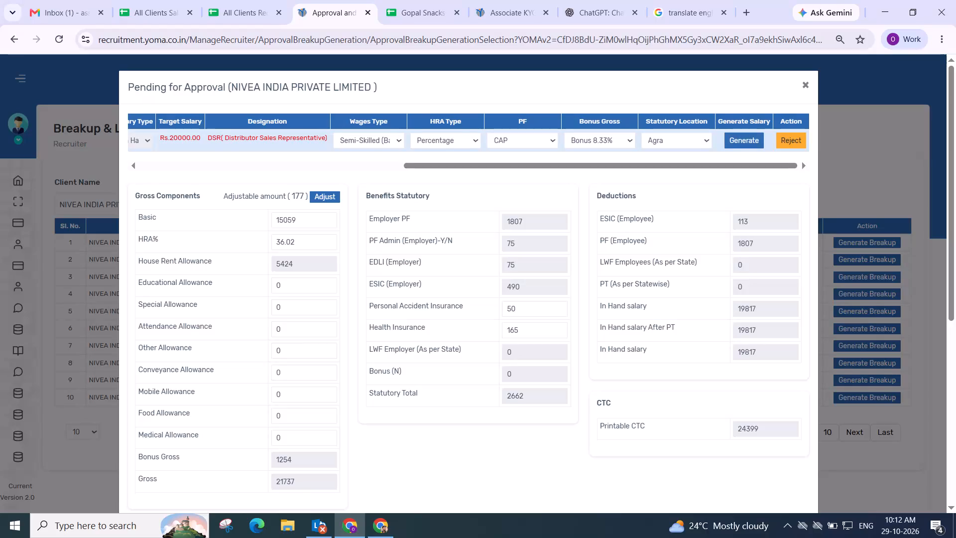
Adjust the Rs.20000 DSR employee's generated breakup to match the 20000 in-hand target salary, and save it without extra offer letter content.
{"action": "left_click", "coordinate": [333, 198]}
{"action": "scroll", "coordinate": [355, 208], "scroll_direction": "down", "scroll_amount": 2}
{"action": "left_click_drag", "start_coordinate": [563, 187], "coordinate": [579, 189]}
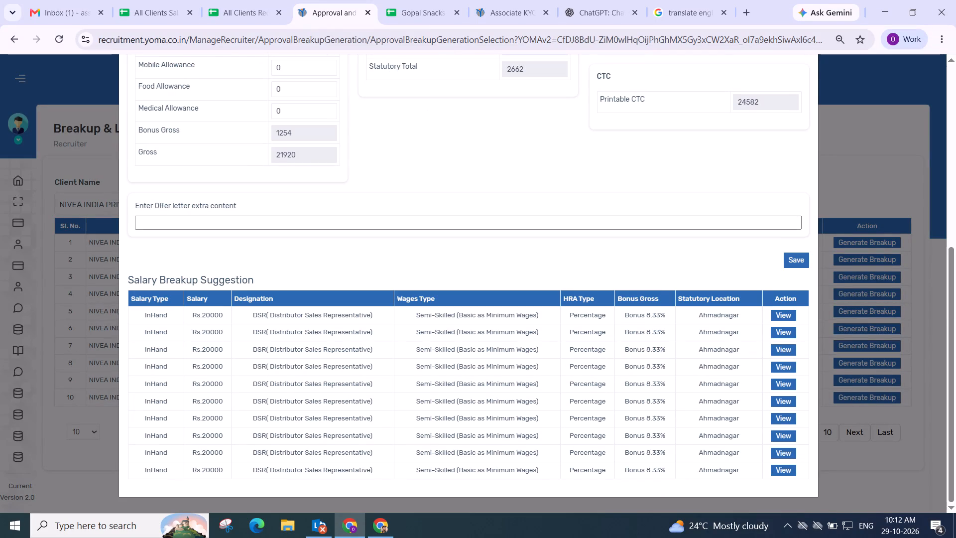
{"action": "left_click", "coordinate": [798, 260]}
{"action": "left_click", "coordinate": [507, 350]}
{"action": "scroll", "coordinate": [507, 346], "scroll_direction": "up", "scroll_amount": 2}
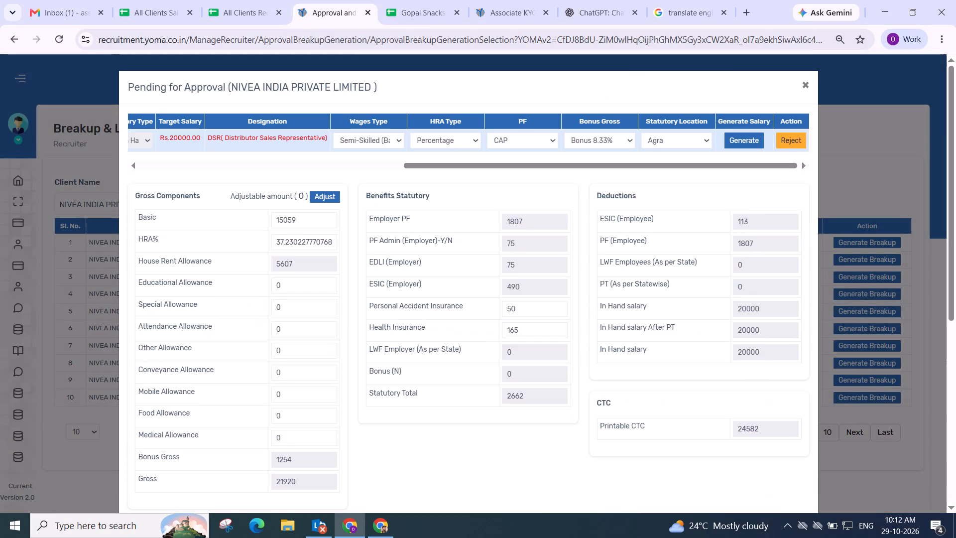
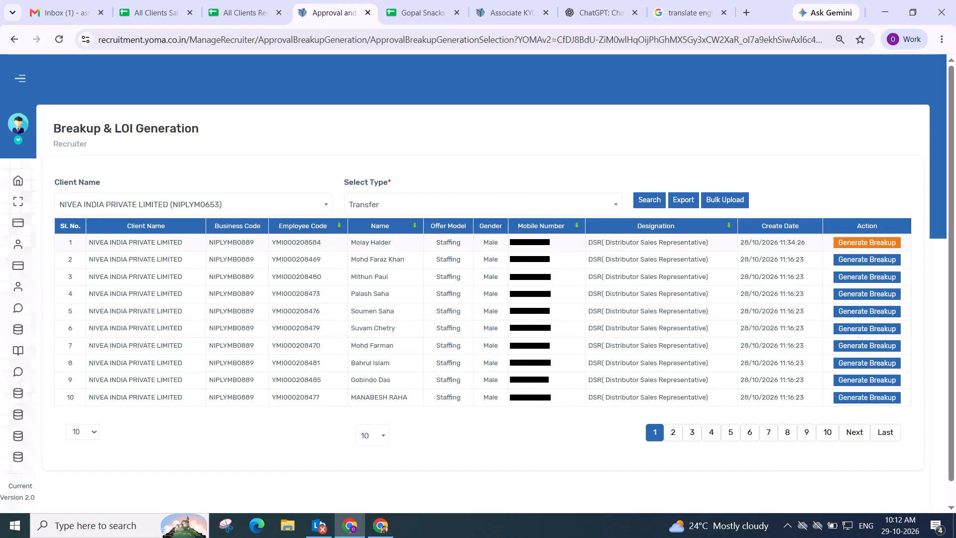
Generate the Moradabad DSR's Rs.18000 breakup using Semi-Skilled (Basic as Minimum Wages), Percentage HRA, Bonus 8.33% and statutory location Amethi.
{"action": "left_click", "coordinate": [868, 256]}
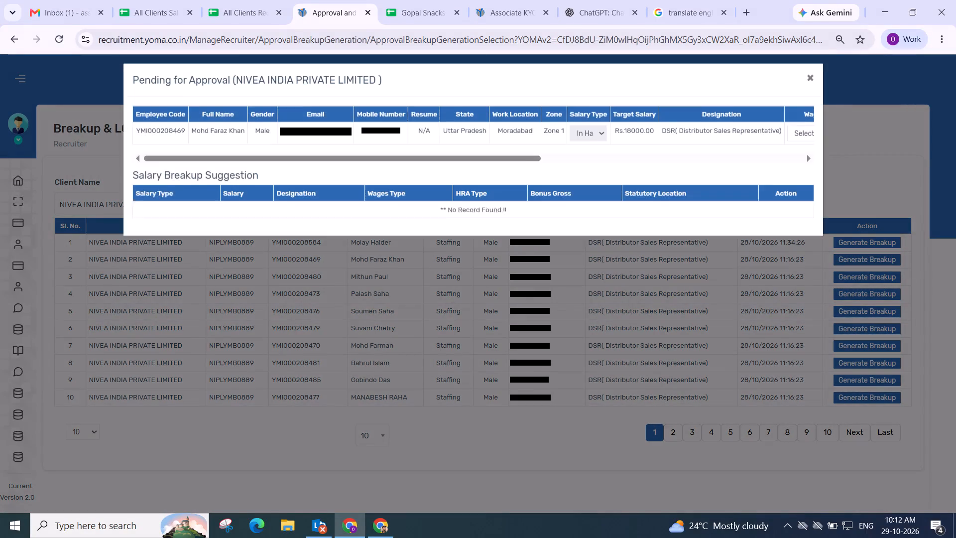
{"action": "left_click_drag", "start_coordinate": [334, 166], "coordinate": [729, 170]}
{"action": "left_click", "coordinate": [374, 141]}
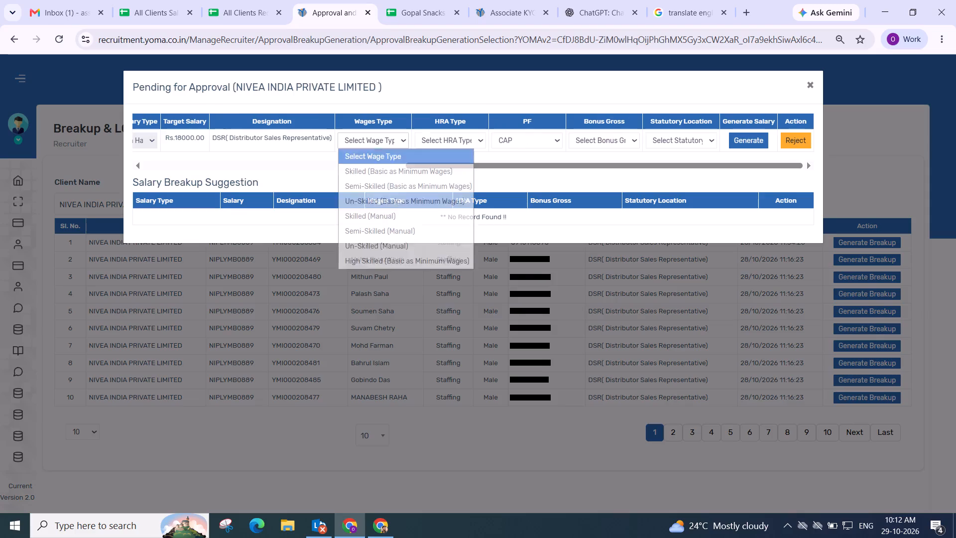
{"action": "left_click", "coordinate": [379, 187]}
{"action": "left_click", "coordinate": [452, 143]}
{"action": "left_click", "coordinate": [453, 165]}
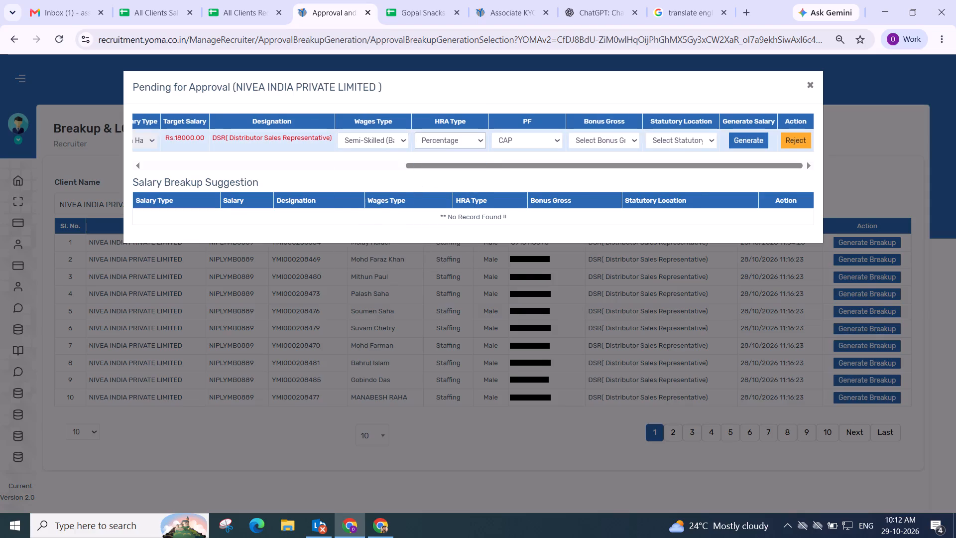
{"action": "left_click", "coordinate": [603, 136]}
{"action": "left_click", "coordinate": [607, 166]}
{"action": "left_click", "coordinate": [672, 137]}
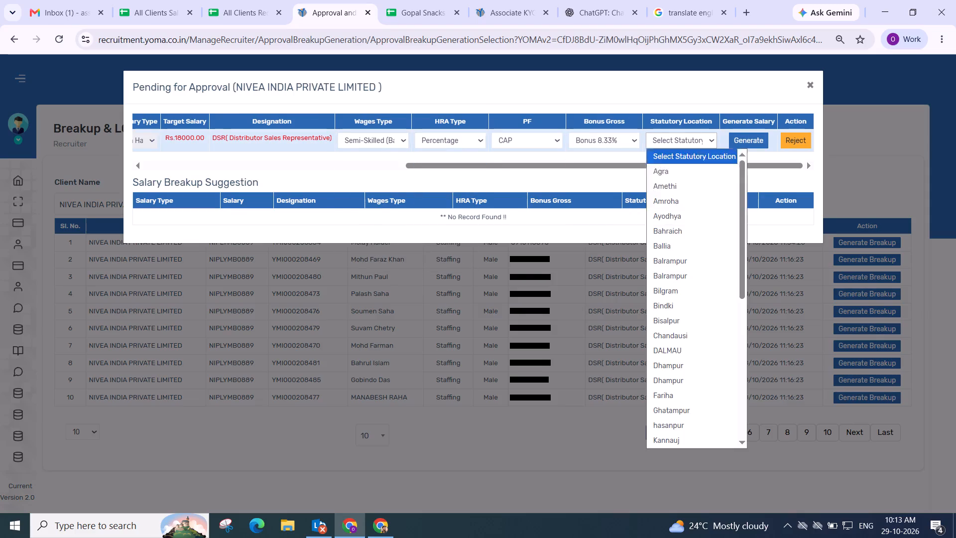
{"action": "left_click", "coordinate": [665, 184]}
{"action": "left_click", "coordinate": [751, 141]}
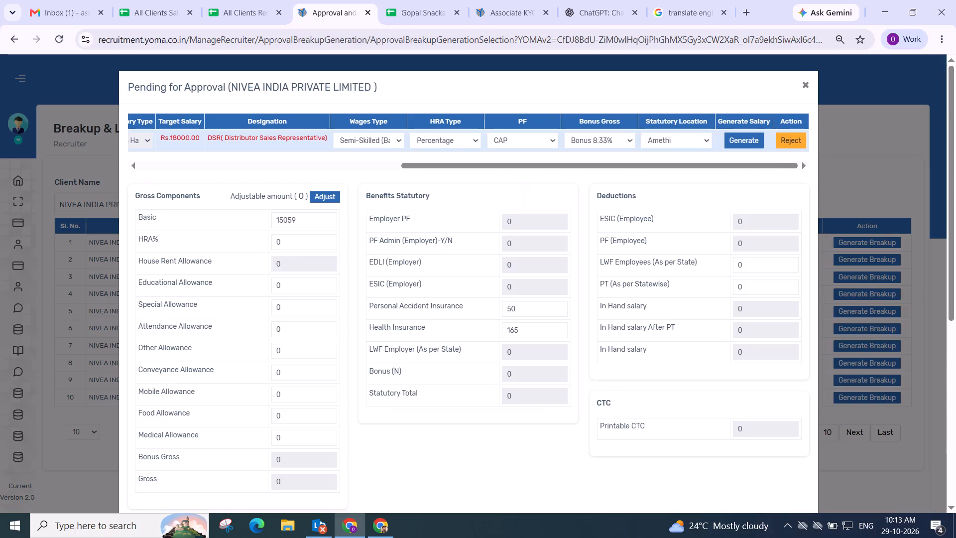
Adjust the Moradabad DSR's breakup to match the 18000 in-hand target salary, and save it without extra offer letter content.
{"action": "left_click", "coordinate": [329, 197]}
{"action": "scroll", "coordinate": [331, 197], "scroll_direction": "down", "scroll_amount": 3}
{"action": "left_click_drag", "start_coordinate": [494, 162], "coordinate": [513, 166]}
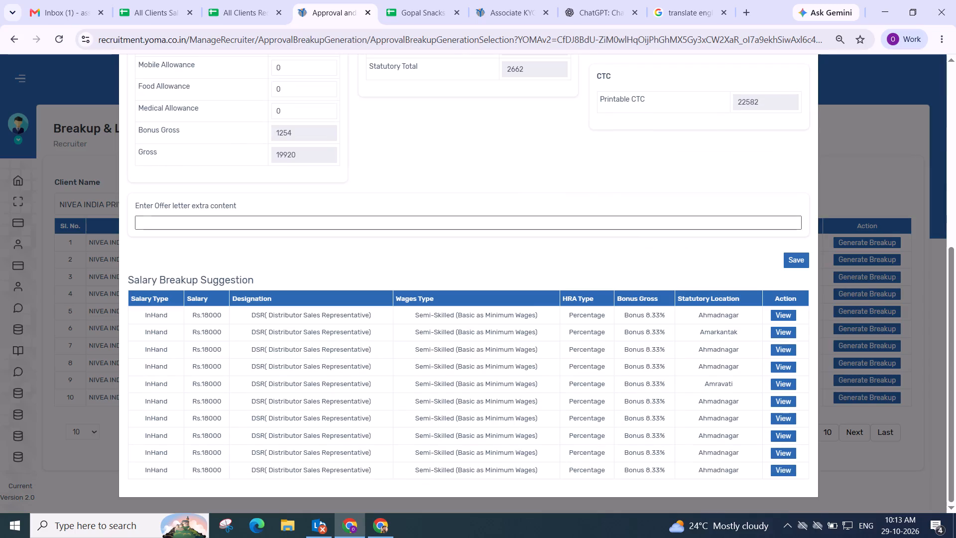
{"action": "left_click", "coordinate": [791, 259]}
{"action": "left_click", "coordinate": [517, 354]}
{"action": "scroll", "coordinate": [519, 347], "scroll_direction": "up", "scroll_amount": 2}
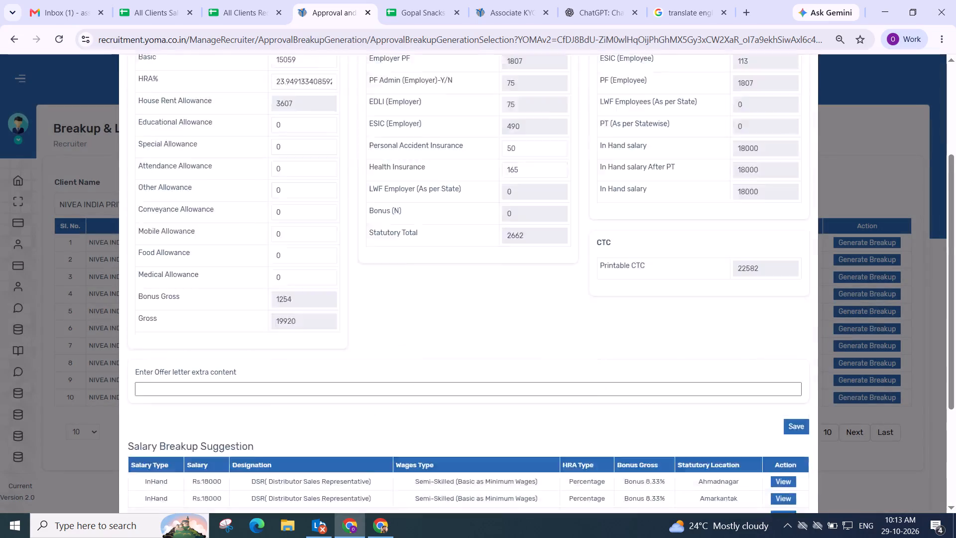
{"action": "scroll", "coordinate": [519, 347], "scroll_direction": "up", "scroll_amount": 1}
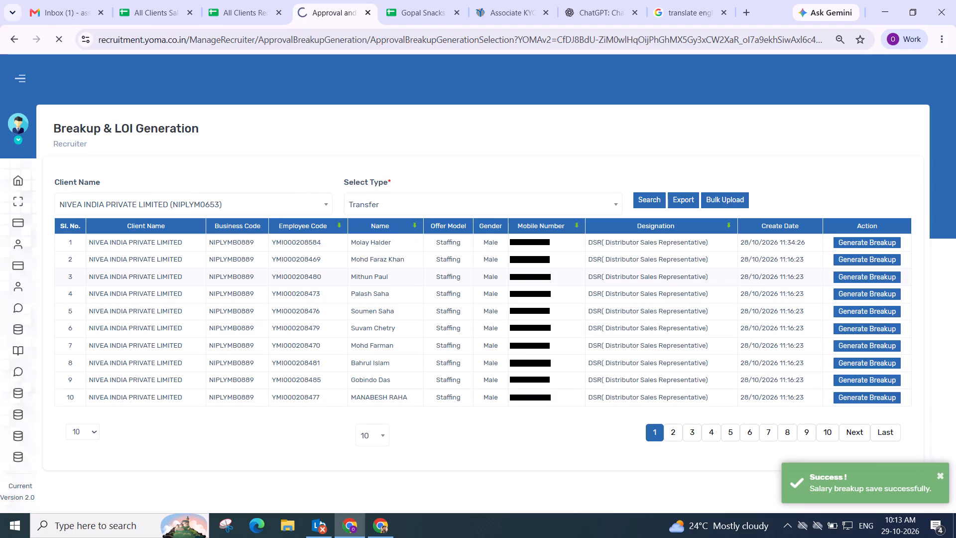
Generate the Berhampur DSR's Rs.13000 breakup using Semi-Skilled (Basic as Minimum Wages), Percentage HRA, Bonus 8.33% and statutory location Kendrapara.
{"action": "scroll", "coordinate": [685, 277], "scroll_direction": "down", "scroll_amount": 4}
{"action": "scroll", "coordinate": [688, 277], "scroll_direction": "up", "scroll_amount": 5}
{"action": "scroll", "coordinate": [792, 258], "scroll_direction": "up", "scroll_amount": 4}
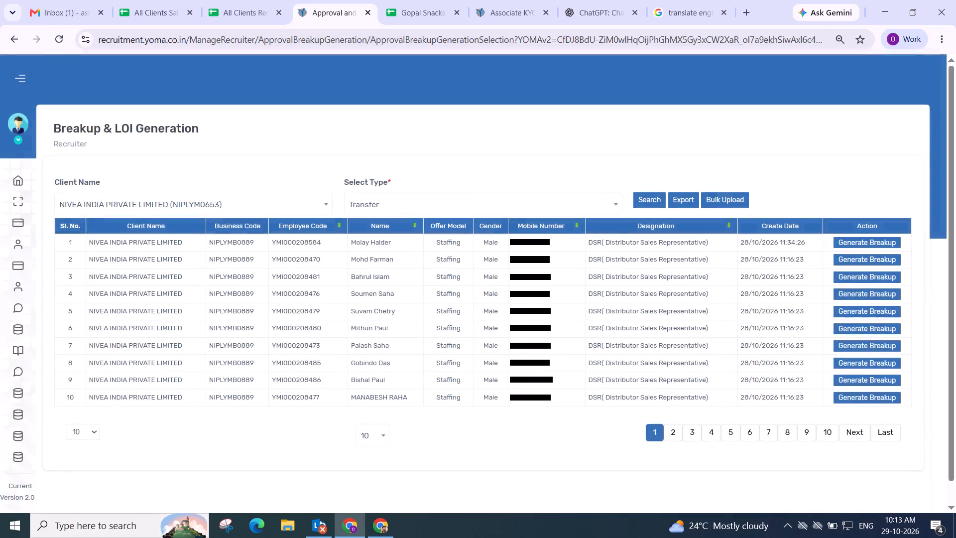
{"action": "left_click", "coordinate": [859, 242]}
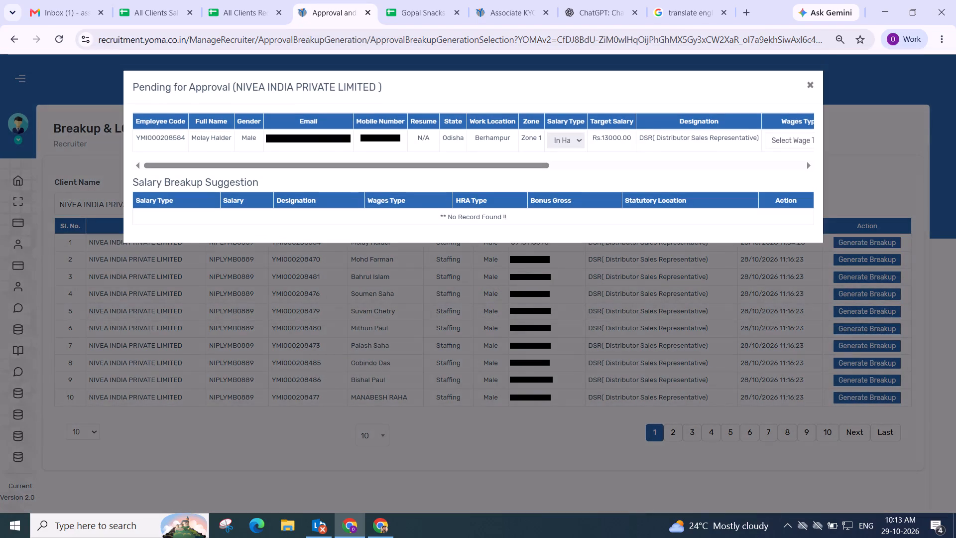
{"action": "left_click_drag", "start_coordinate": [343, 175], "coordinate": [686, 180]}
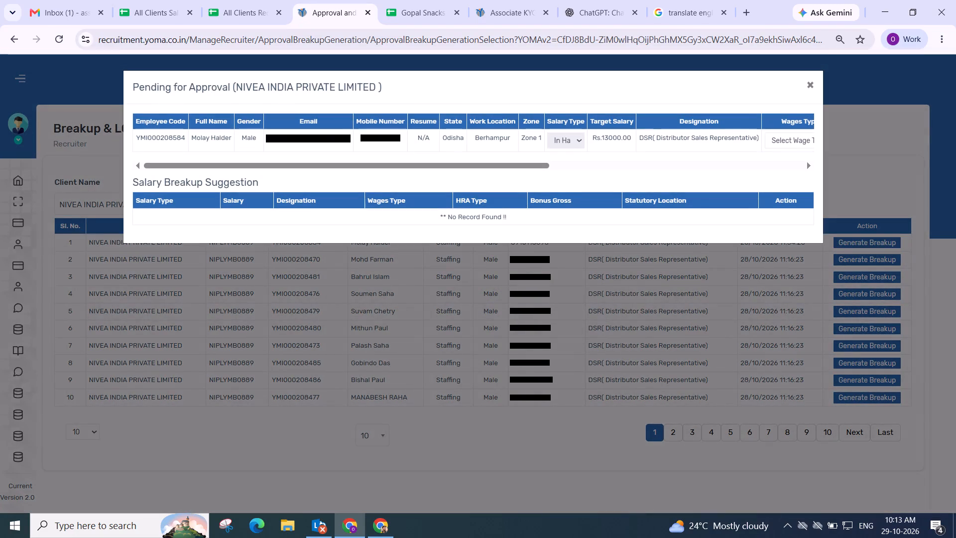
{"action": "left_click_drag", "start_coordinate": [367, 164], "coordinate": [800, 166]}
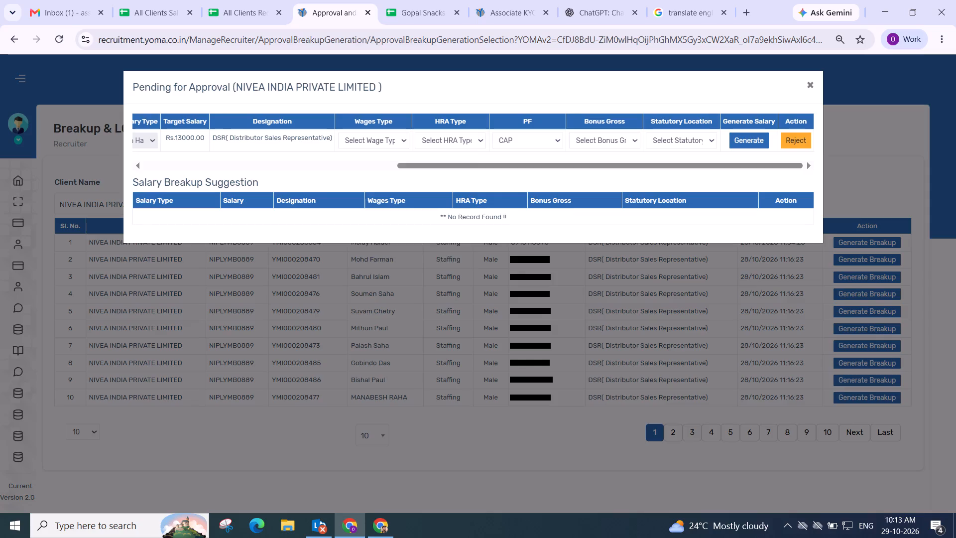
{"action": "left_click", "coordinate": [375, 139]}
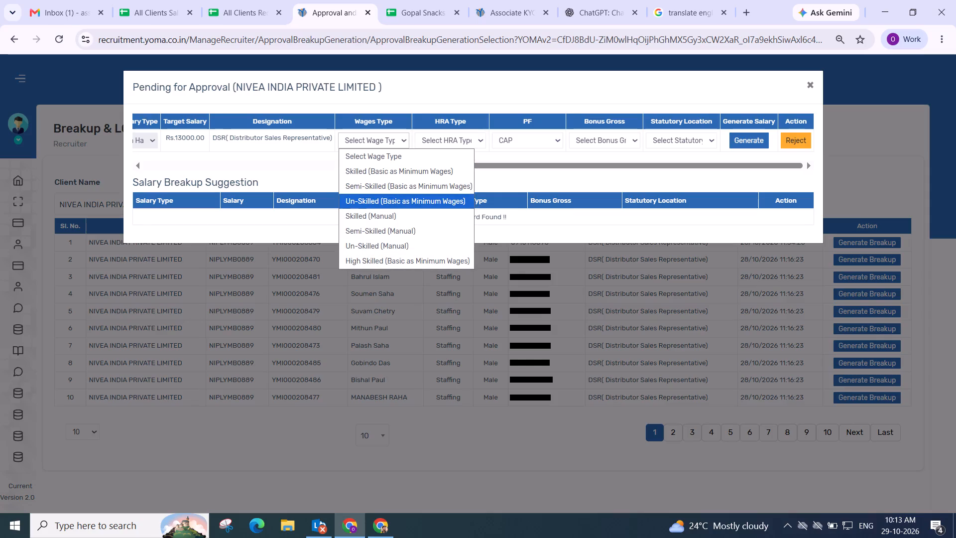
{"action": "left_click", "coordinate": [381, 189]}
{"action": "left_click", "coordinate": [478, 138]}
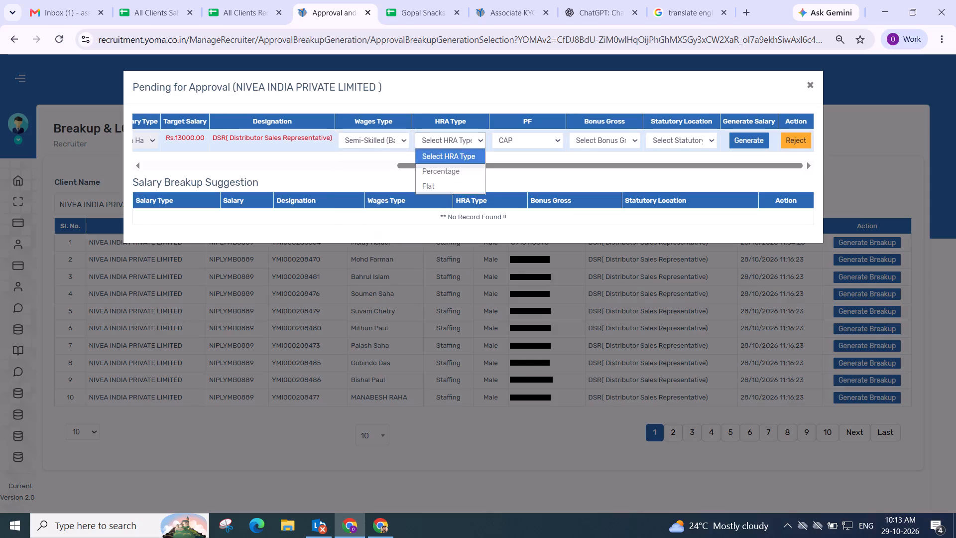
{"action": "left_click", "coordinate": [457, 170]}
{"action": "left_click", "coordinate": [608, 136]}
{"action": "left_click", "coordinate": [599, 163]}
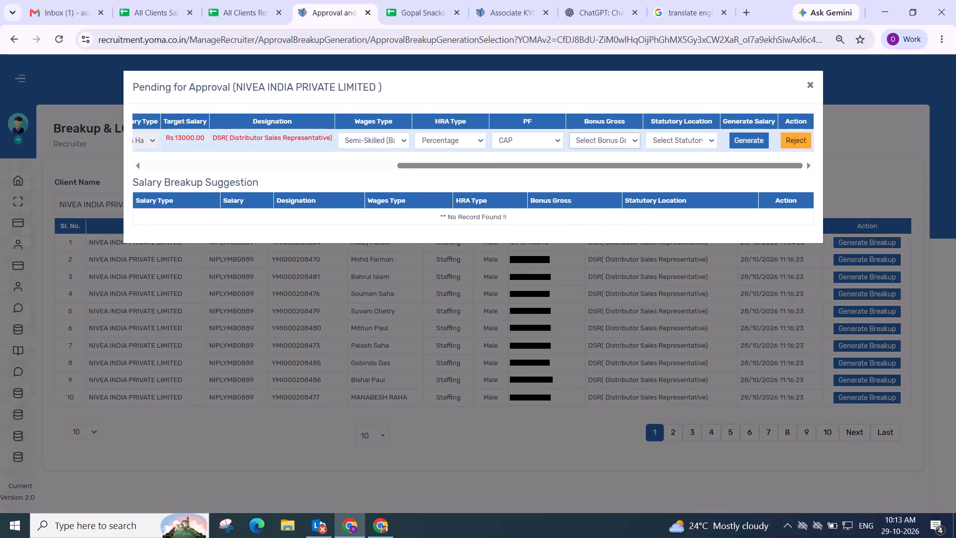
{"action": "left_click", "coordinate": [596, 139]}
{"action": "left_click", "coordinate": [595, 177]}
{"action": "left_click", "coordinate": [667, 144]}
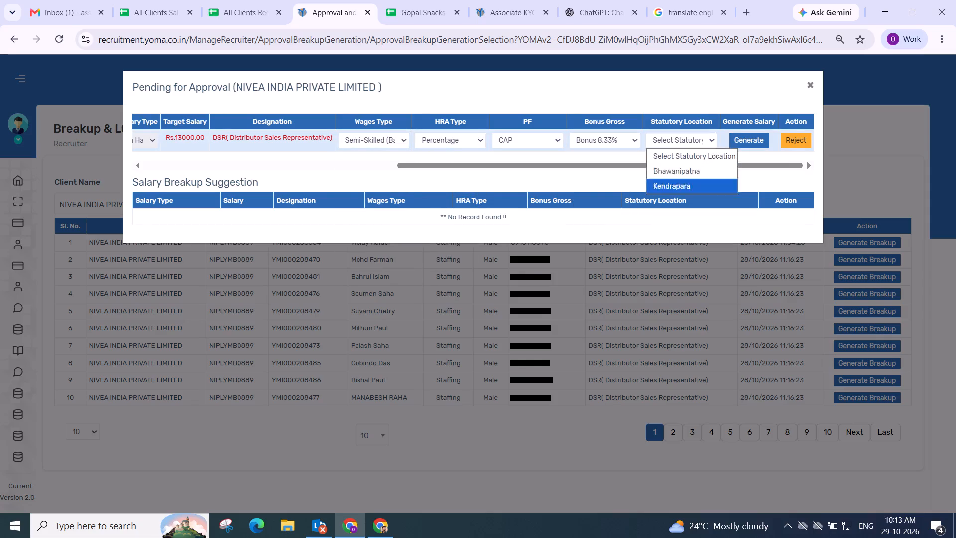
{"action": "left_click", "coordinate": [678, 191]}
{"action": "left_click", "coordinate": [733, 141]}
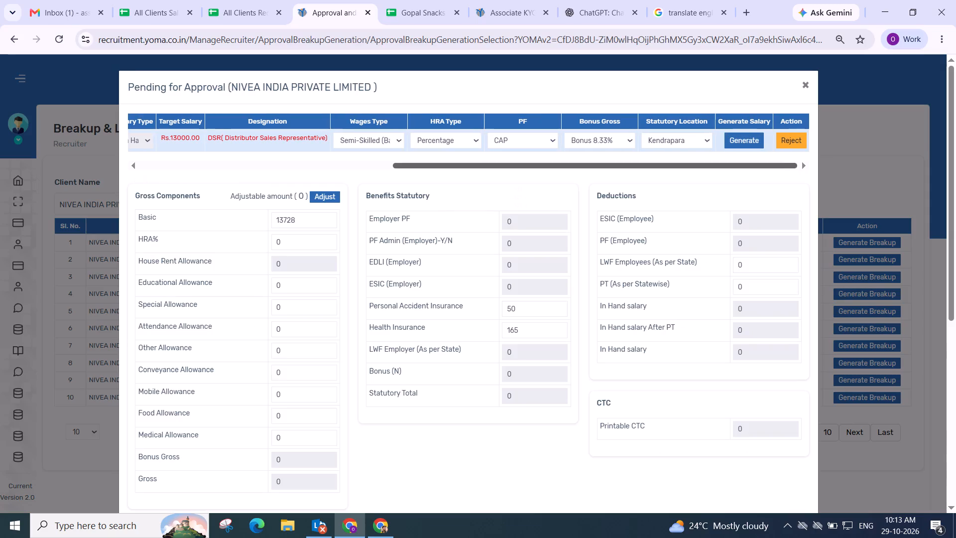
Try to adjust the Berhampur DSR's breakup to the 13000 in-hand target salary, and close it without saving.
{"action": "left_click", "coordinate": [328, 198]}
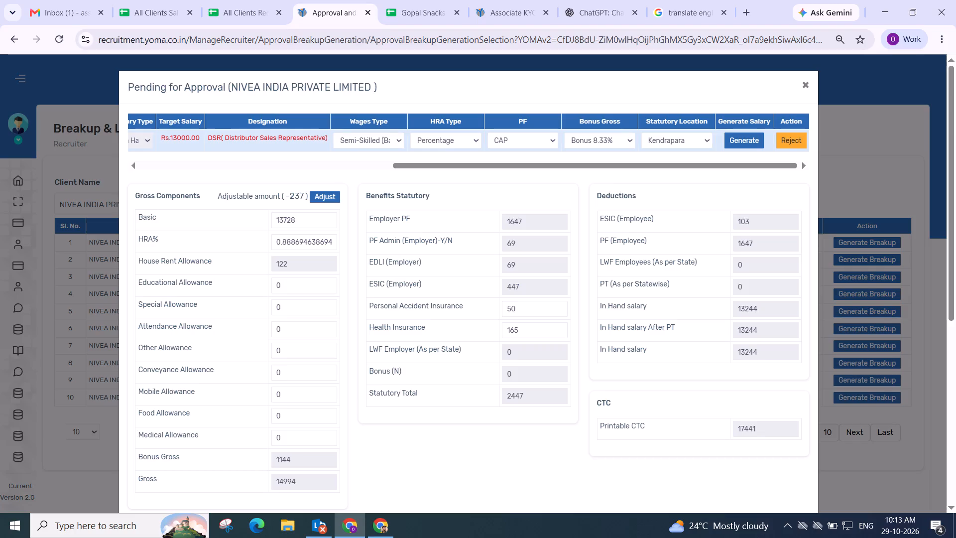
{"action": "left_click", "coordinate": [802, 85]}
Generate the second-listed DSR's Rs.18000 breakup using Semi-Skilled (Basic as Minimum Wages), Percentage HRA, Bonus 8.33% and statutory location Amethi.
{"action": "left_click", "coordinate": [868, 264]}
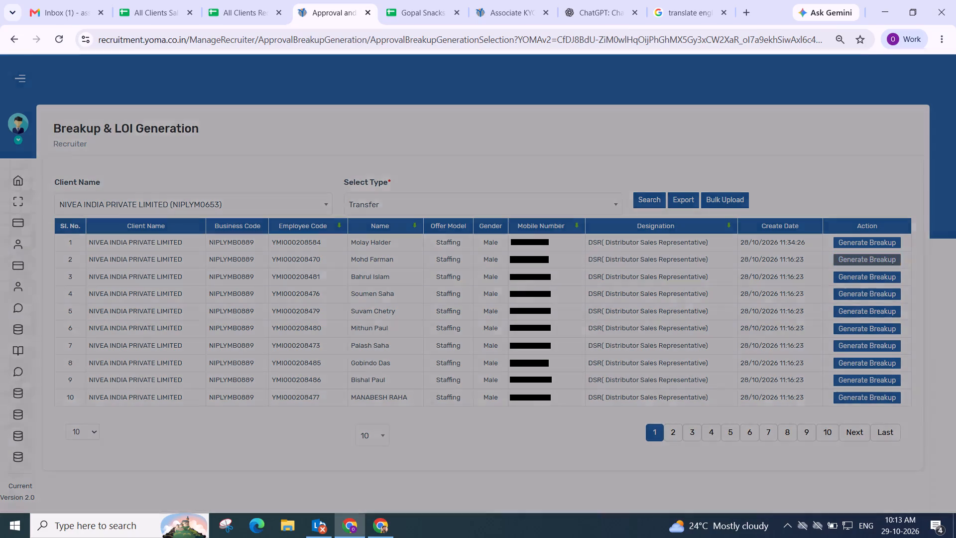
{"action": "left_click_drag", "start_coordinate": [315, 166], "coordinate": [852, 166]}
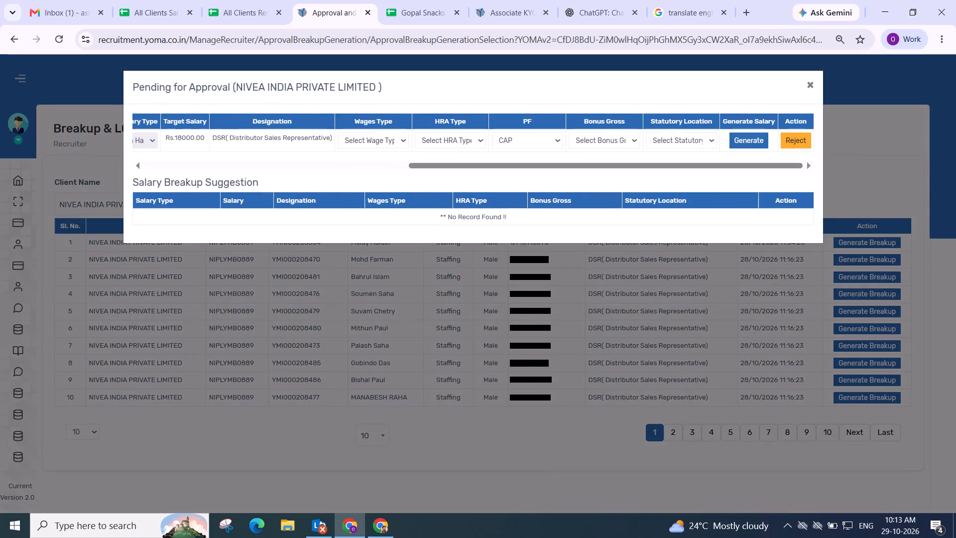
{"action": "left_click", "coordinate": [363, 144]}
{"action": "left_click", "coordinate": [369, 184]}
{"action": "left_click_drag", "start_coordinate": [444, 136], "coordinate": [445, 145]}
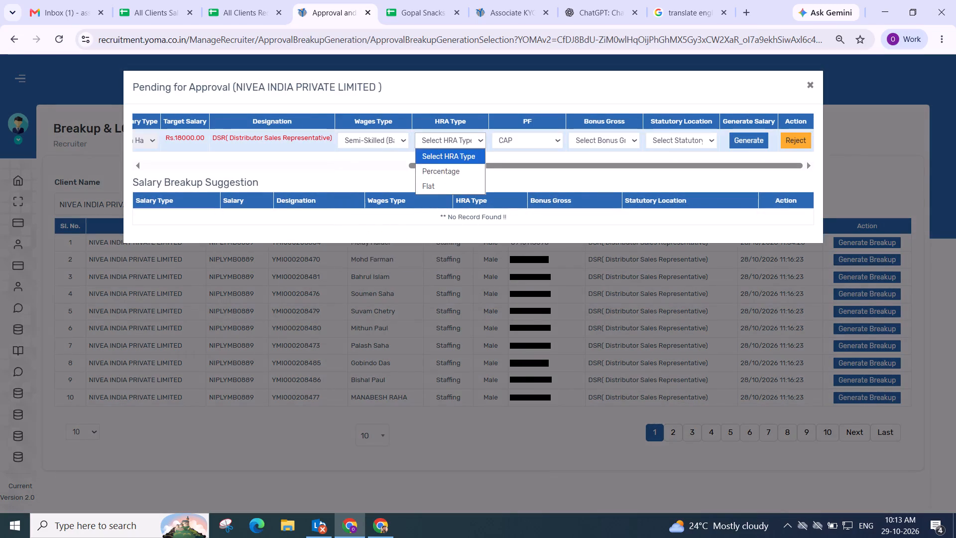
{"action": "left_click_drag", "start_coordinate": [448, 166], "coordinate": [454, 167]}
{"action": "left_click", "coordinate": [578, 137]}
{"action": "left_click", "coordinate": [594, 167]}
{"action": "left_click", "coordinate": [657, 138]}
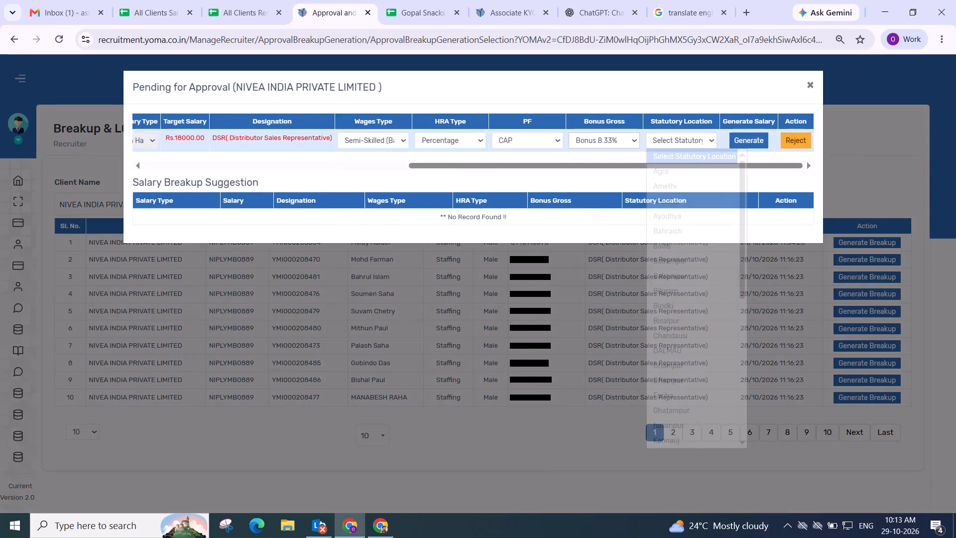
{"action": "left_click", "coordinate": [664, 187]}
{"action": "left_click", "coordinate": [743, 145]}
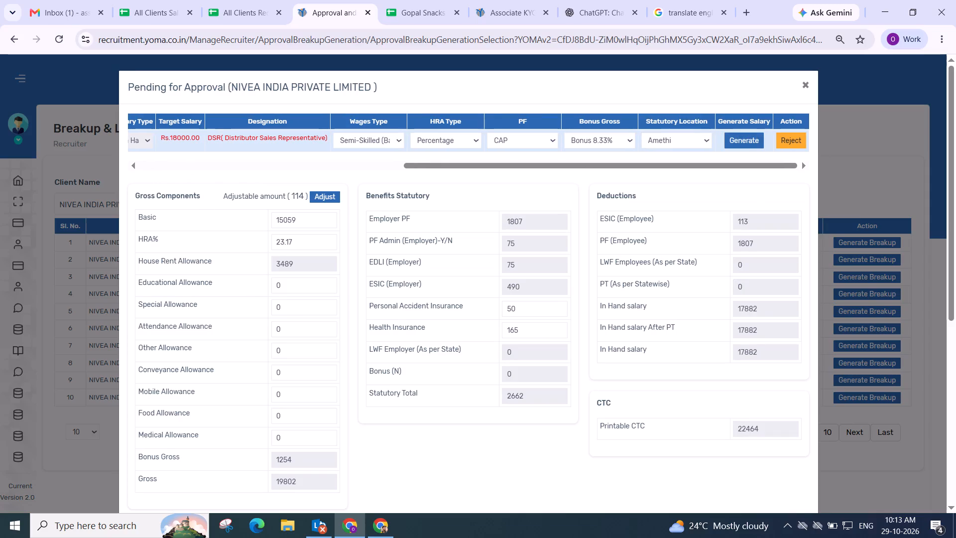
Adjust this Rs.18000 DSR's breakup to match the in-hand target salary, and save it without extra offer letter content.
{"action": "left_click", "coordinate": [318, 193]}
{"action": "scroll", "coordinate": [318, 193], "scroll_direction": "down", "scroll_amount": 3}
{"action": "left_click_drag", "start_coordinate": [545, 189], "coordinate": [607, 202]}
{"action": "left_click", "coordinate": [798, 262]}
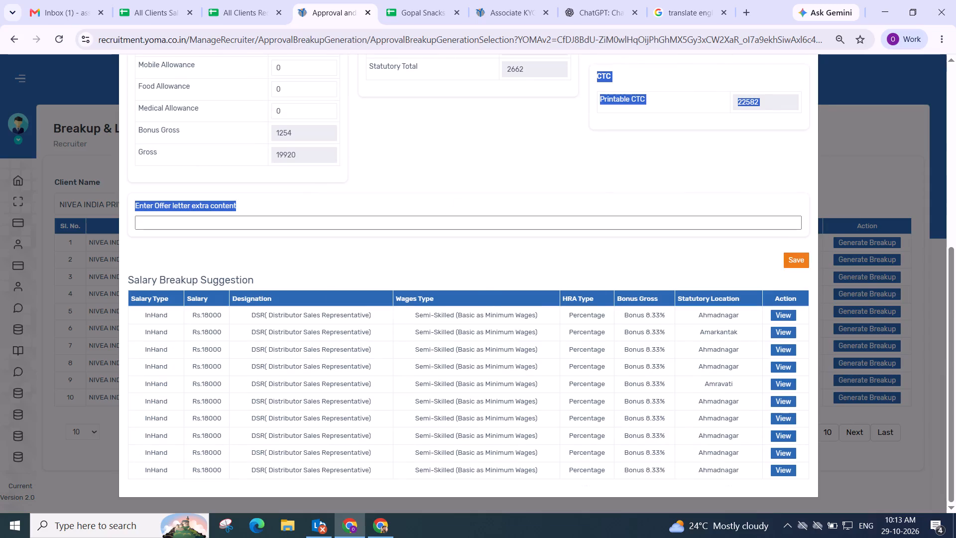
{"action": "left_click", "coordinate": [511, 354]}
{"action": "scroll", "coordinate": [514, 321], "scroll_direction": "up", "scroll_amount": 5}
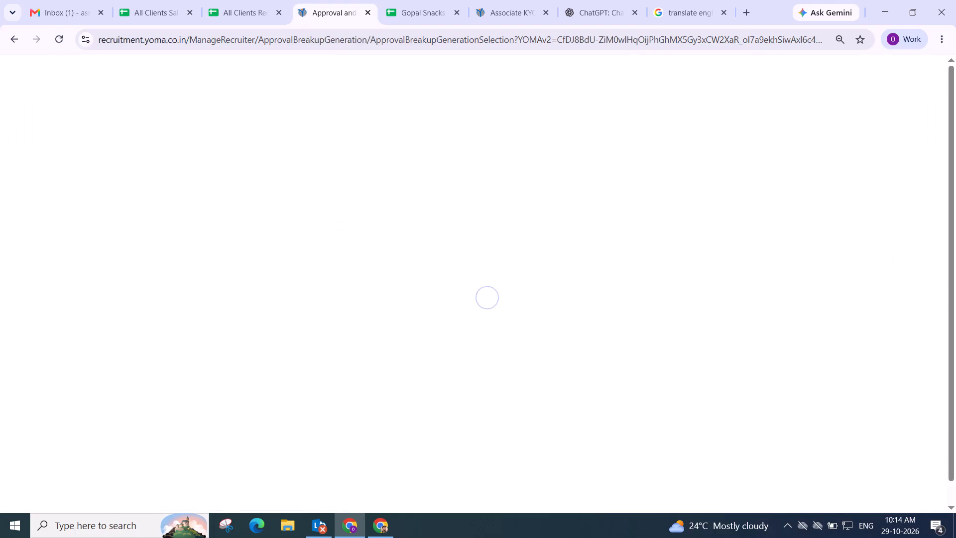
Generate the second-listed Habra DSR's Rs.16500 breakup using Semi-Skilled (Basic as Minimum Wages), Bonus 8.33% and statutory location Kolkata.
{"action": "scroll", "coordinate": [688, 238], "scroll_direction": "down", "scroll_amount": 4}
{"action": "scroll", "coordinate": [687, 236], "scroll_direction": "up", "scroll_amount": 5}
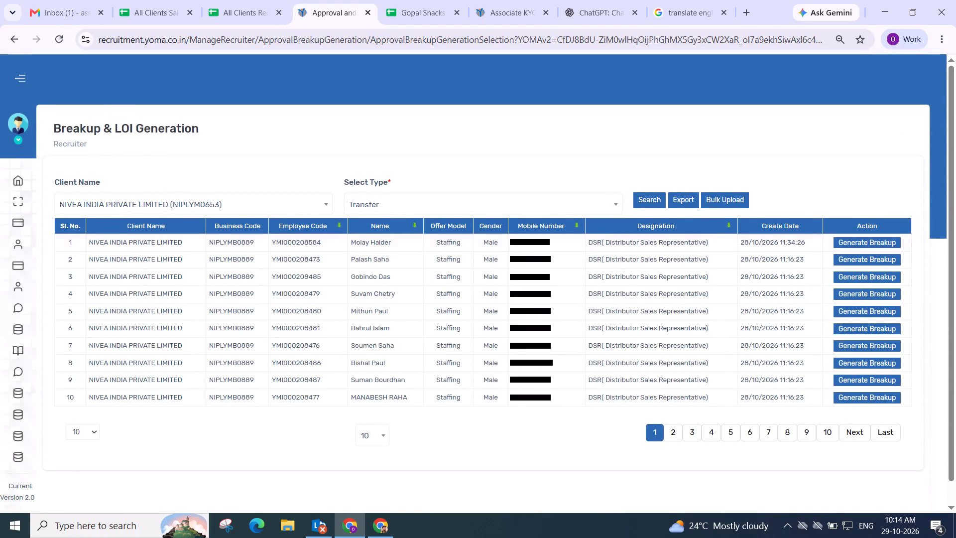
{"action": "left_click", "coordinate": [853, 257]}
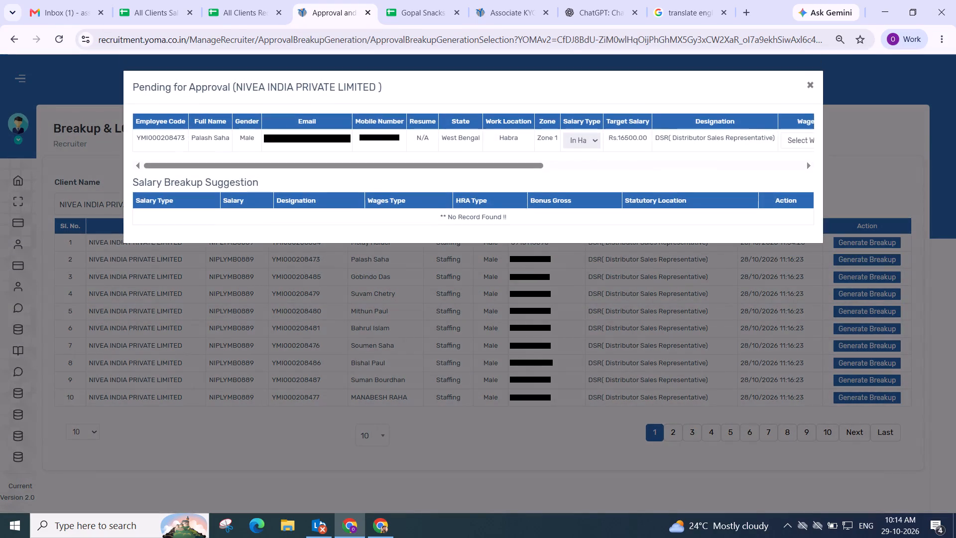
{"action": "left_click_drag", "start_coordinate": [293, 168], "coordinate": [934, 145]}
{"action": "left_click", "coordinate": [363, 136]}
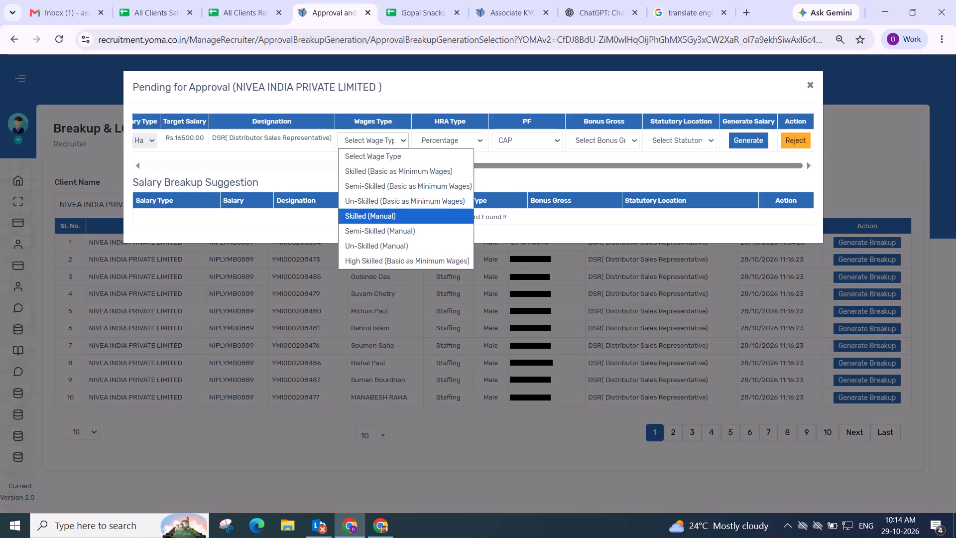
{"action": "left_click", "coordinate": [395, 186]}
{"action": "left_click", "coordinate": [599, 139]}
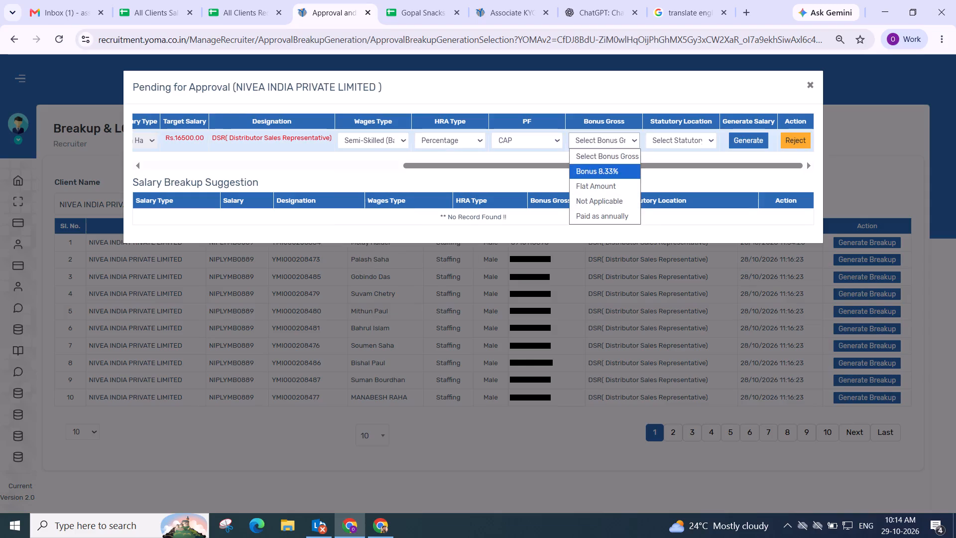
{"action": "left_click_drag", "start_coordinate": [602, 166], "coordinate": [607, 167]}
{"action": "left_click", "coordinate": [673, 142]}
{"action": "left_click", "coordinate": [672, 179]}
{"action": "left_click", "coordinate": [735, 141]}
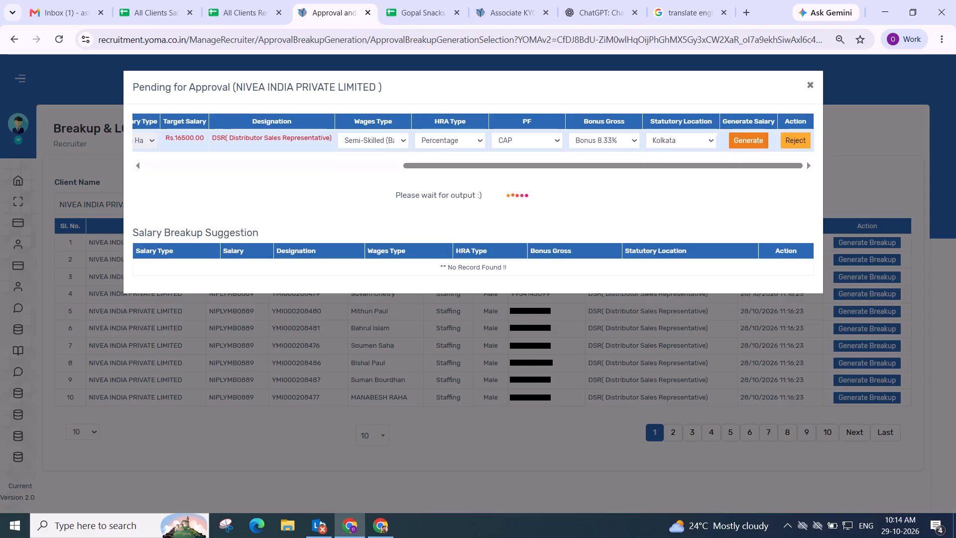
Adjust the Habra DSR's breakup to match the 16500 in-hand target salary, and save it without extra offer letter content.
{"action": "scroll", "coordinate": [318, 200], "scroll_direction": "up", "scroll_amount": 3}
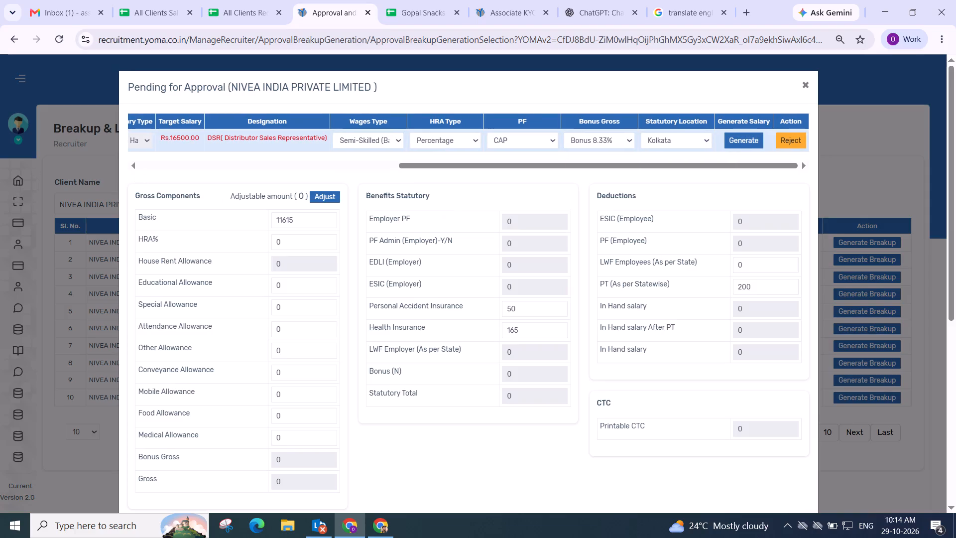
{"action": "left_click", "coordinate": [328, 192]}
{"action": "scroll", "coordinate": [337, 194], "scroll_direction": "down", "scroll_amount": 2}
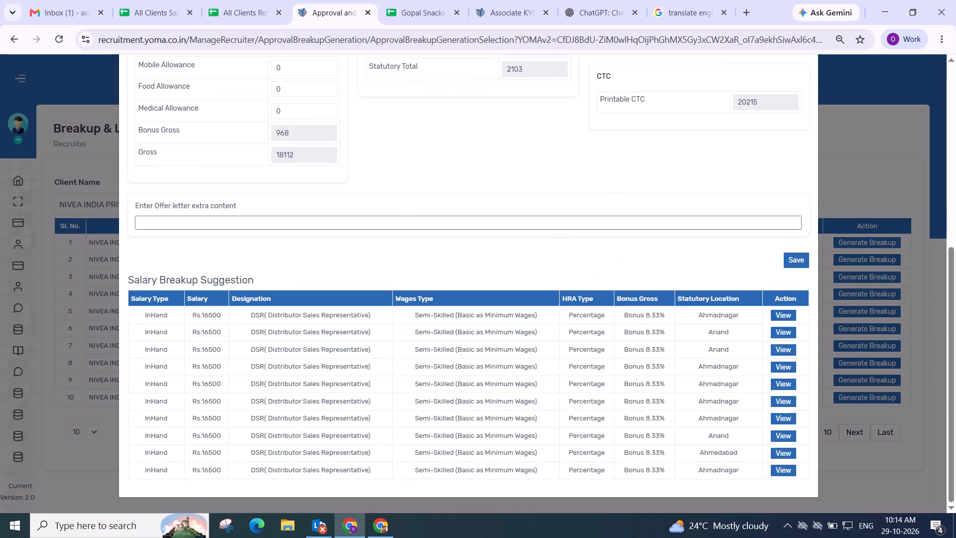
{"action": "left_click_drag", "start_coordinate": [462, 193], "coordinate": [515, 198]}
{"action": "left_click", "coordinate": [788, 260]}
{"action": "left_click", "coordinate": [489, 353]}
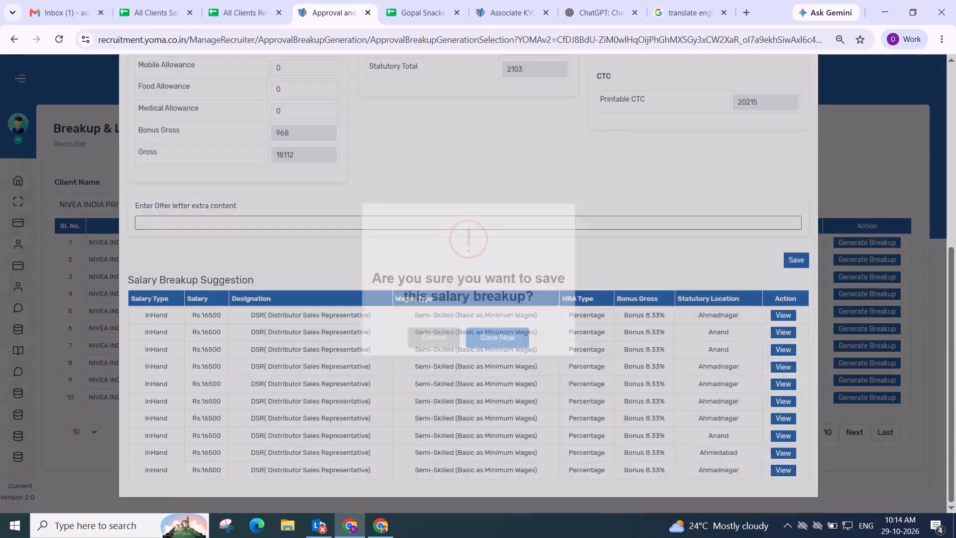
{"action": "scroll", "coordinate": [465, 315], "scroll_direction": "up", "scroll_amount": 4}
Generate the second-listed DSR's Rs.16000 breakup using Semi-Skilled (Basic as Minimum Wages), Bonus 8.33% and the first Kolkata statutory location.
{"action": "scroll", "coordinate": [440, 244], "scroll_direction": "down", "scroll_amount": 4}
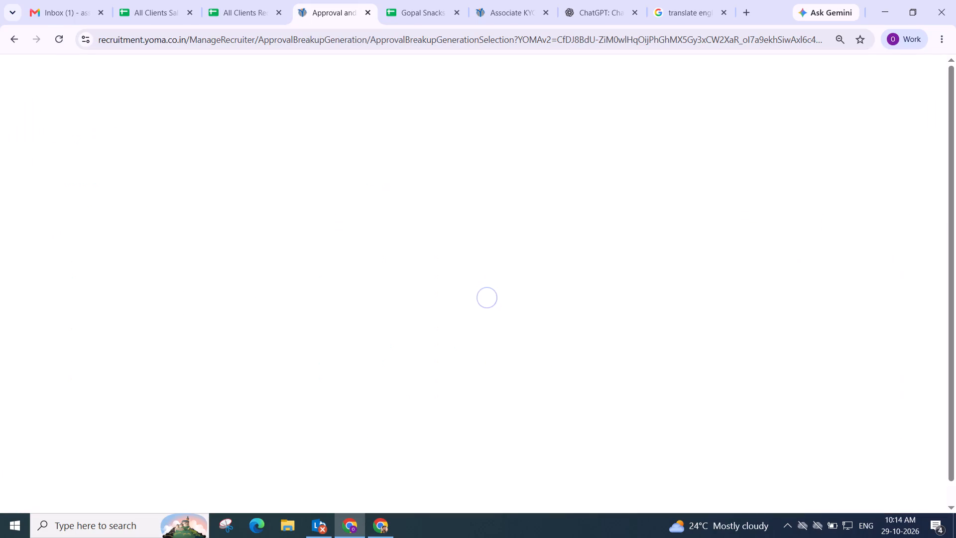
{"action": "left_click", "coordinate": [859, 260]}
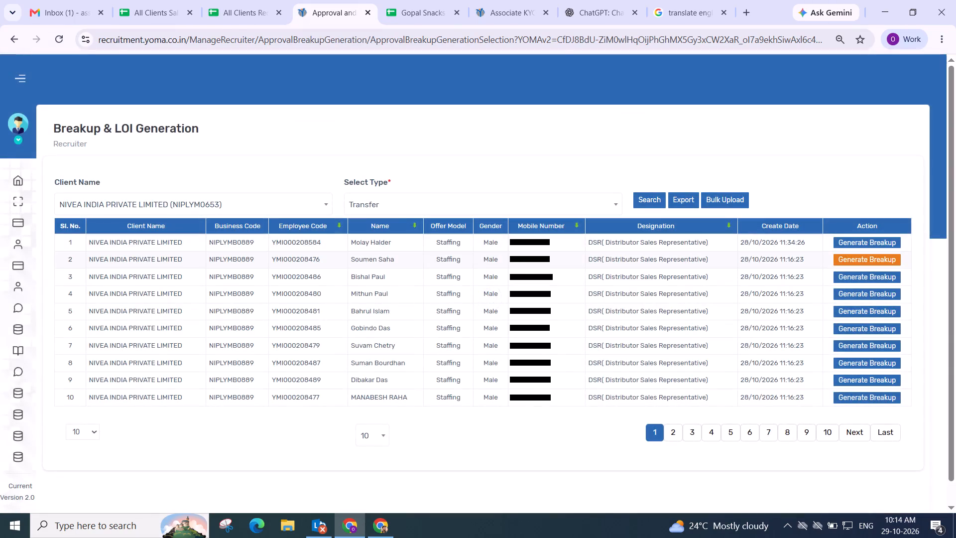
{"action": "left_click_drag", "start_coordinate": [294, 164], "coordinate": [955, 159]}
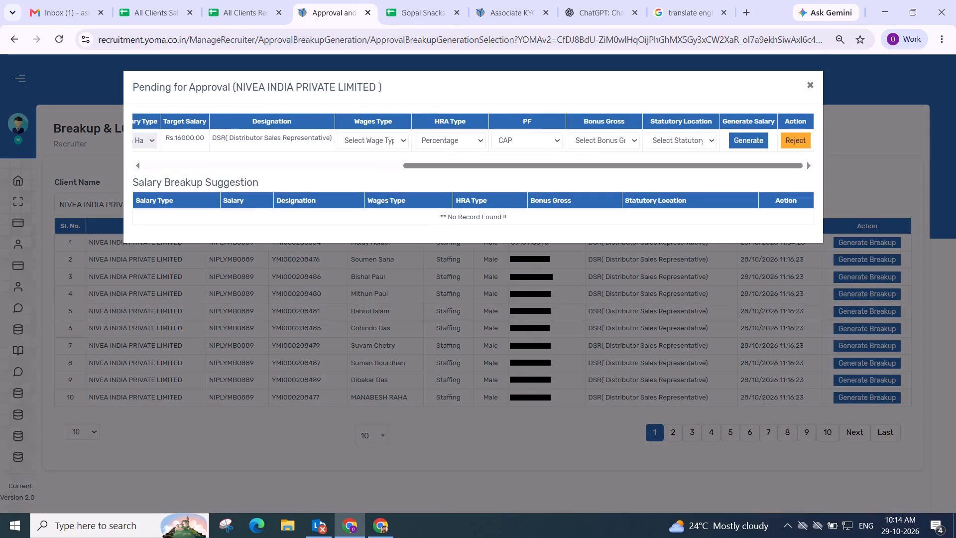
{"action": "left_click", "coordinate": [389, 137]}
{"action": "left_click", "coordinate": [402, 226]}
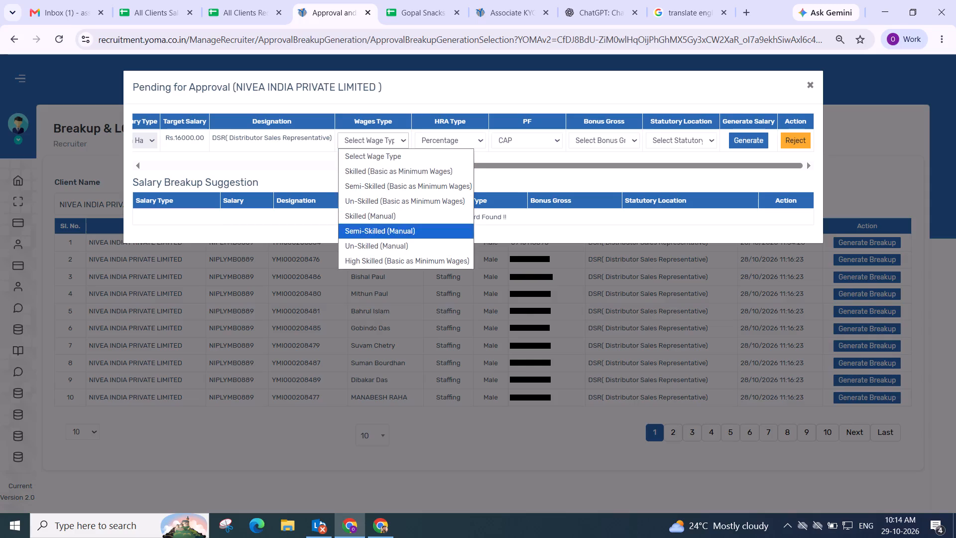
{"action": "left_click", "coordinate": [386, 146]}
{"action": "left_click", "coordinate": [394, 189]}
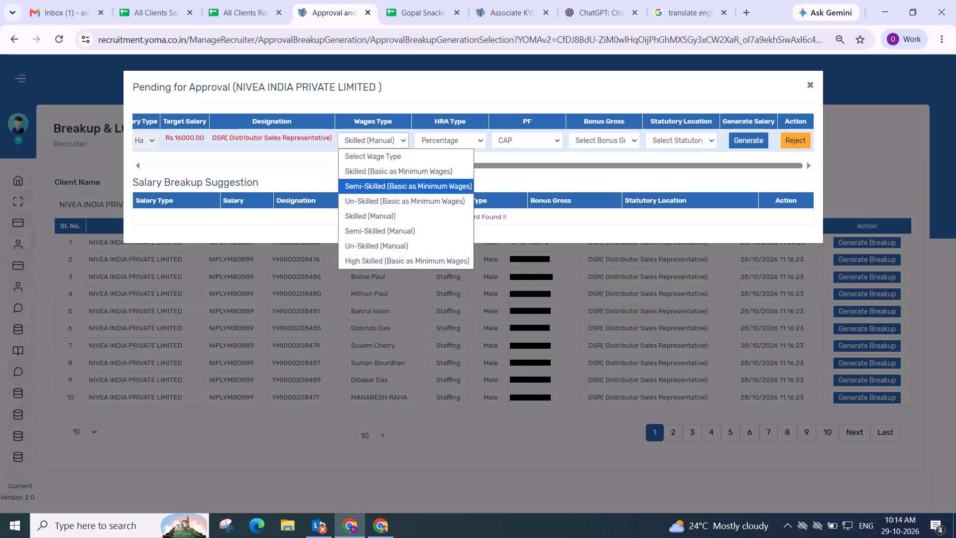
{"action": "left_click", "coordinate": [611, 137]}
{"action": "left_click", "coordinate": [601, 178]}
{"action": "left_click", "coordinate": [702, 144]}
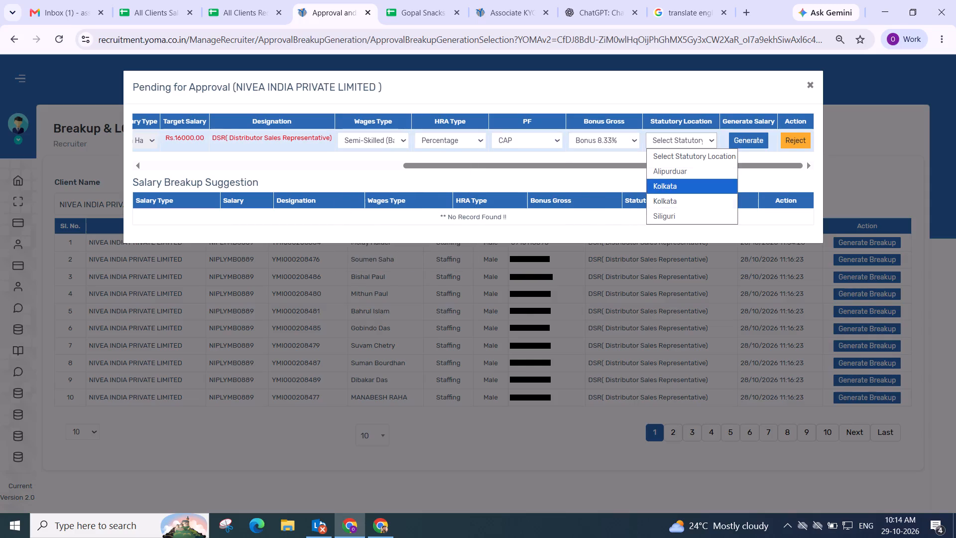
{"action": "left_click", "coordinate": [669, 188]}
{"action": "left_click", "coordinate": [735, 139]}
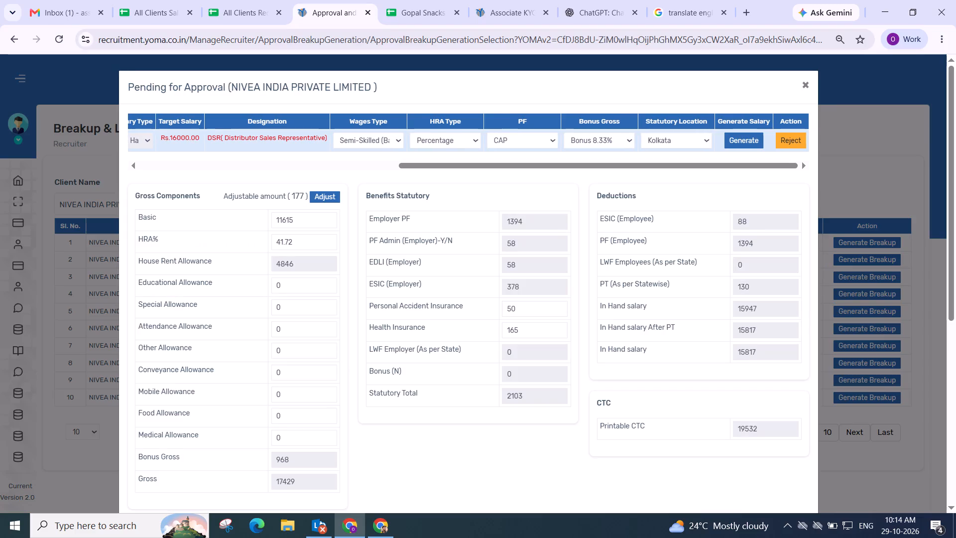
Adjust the Rs.16000 DSR's breakup to match the in-hand target salary, and save it without extra offer letter content.
{"action": "left_click", "coordinate": [342, 195]}
{"action": "left_click", "coordinate": [334, 195]}
{"action": "scroll", "coordinate": [350, 195], "scroll_direction": "down", "scroll_amount": 3}
{"action": "left_click_drag", "start_coordinate": [453, 192], "coordinate": [493, 192]}
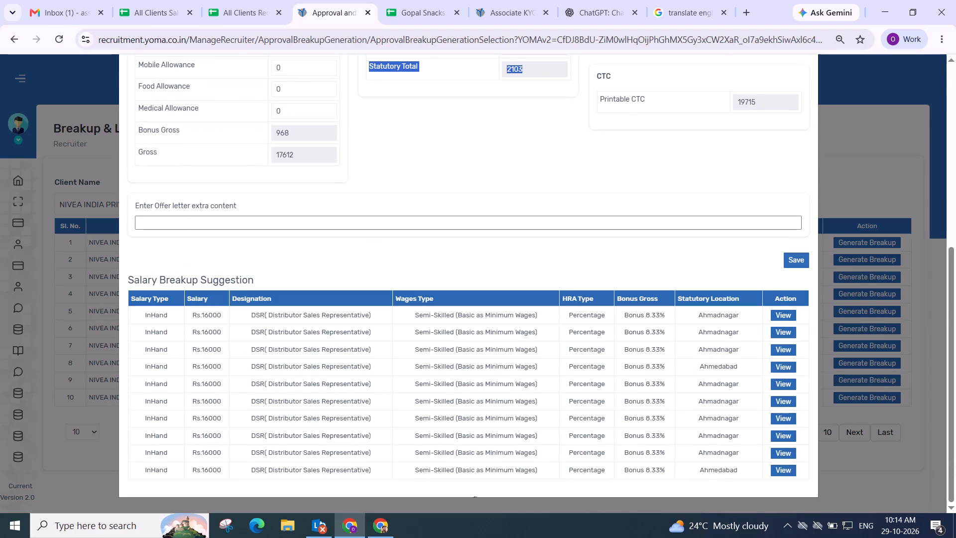
{"action": "left_click_drag", "start_coordinate": [796, 262], "coordinate": [789, 262]}
{"action": "left_click", "coordinate": [494, 346]}
Generate the second-listed Dibrugarh DSR's Rs.14500 breakup using Semi-Skilled (Basic as Minimum Wages), Percentage HRA, Bonus 8.33% and statutory location Bishalgarh.
{"action": "scroll", "coordinate": [461, 205], "scroll_direction": "up", "scroll_amount": 5}
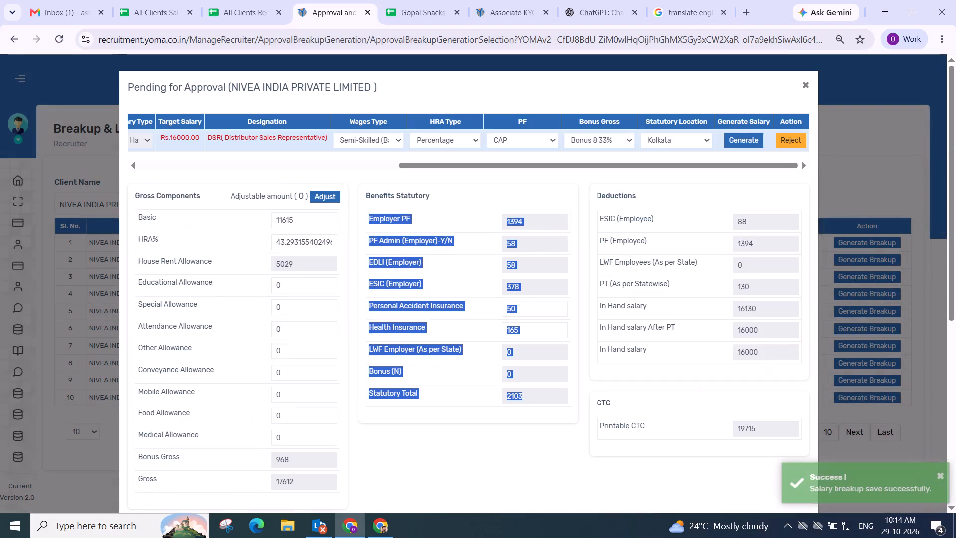
{"action": "scroll", "coordinate": [466, 182], "scroll_direction": "down", "scroll_amount": 3}
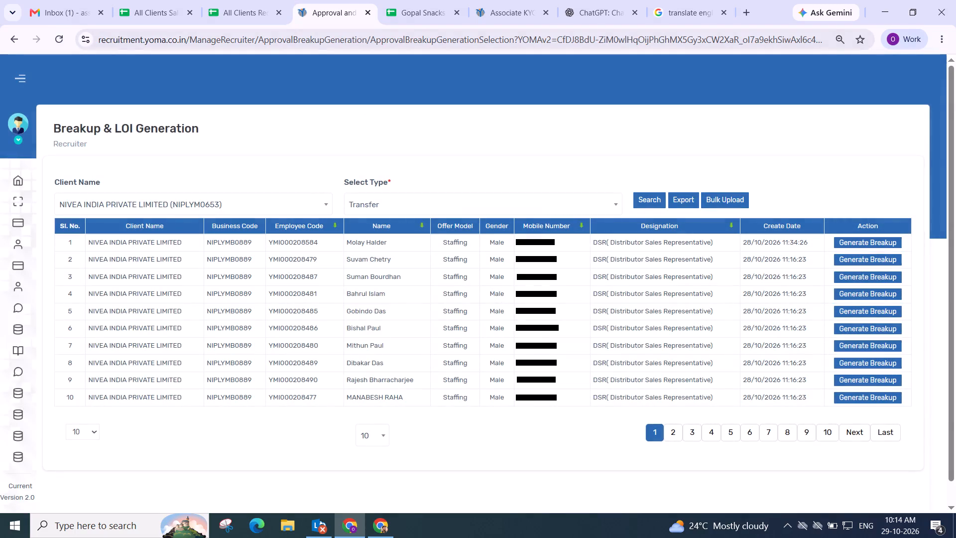
{"action": "left_click", "coordinate": [863, 261]}
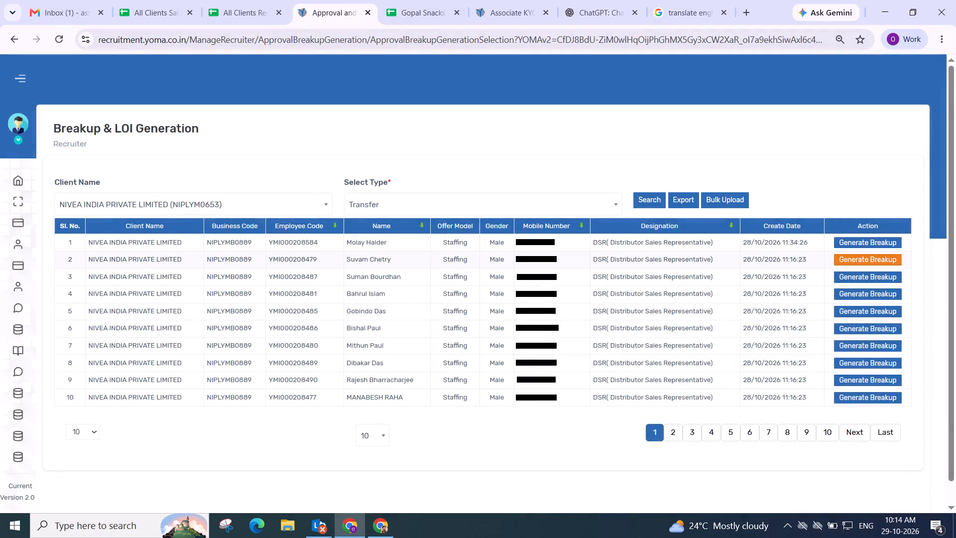
{"action": "left_click", "coordinate": [313, 161]}
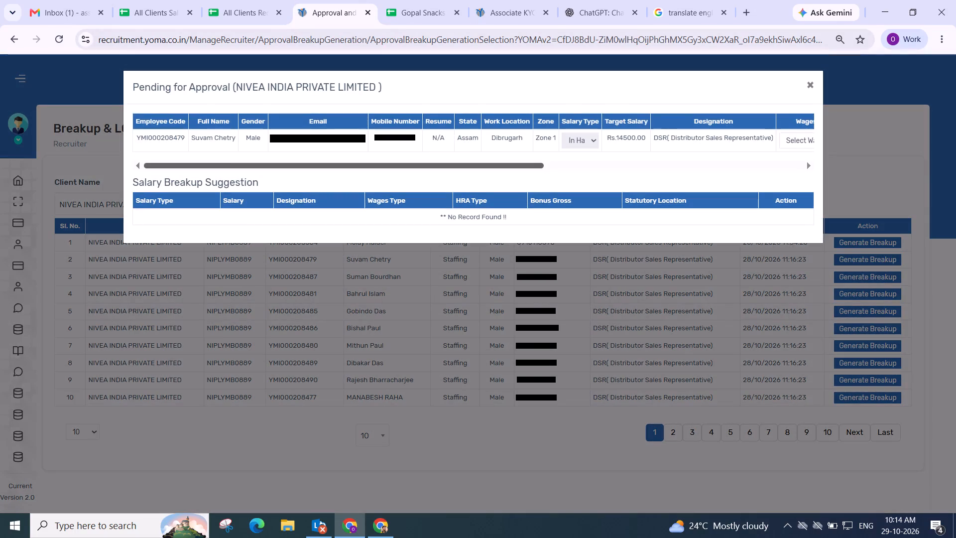
{"action": "left_click_drag", "start_coordinate": [309, 163], "coordinate": [934, 160]}
{"action": "left_click", "coordinate": [383, 143]}
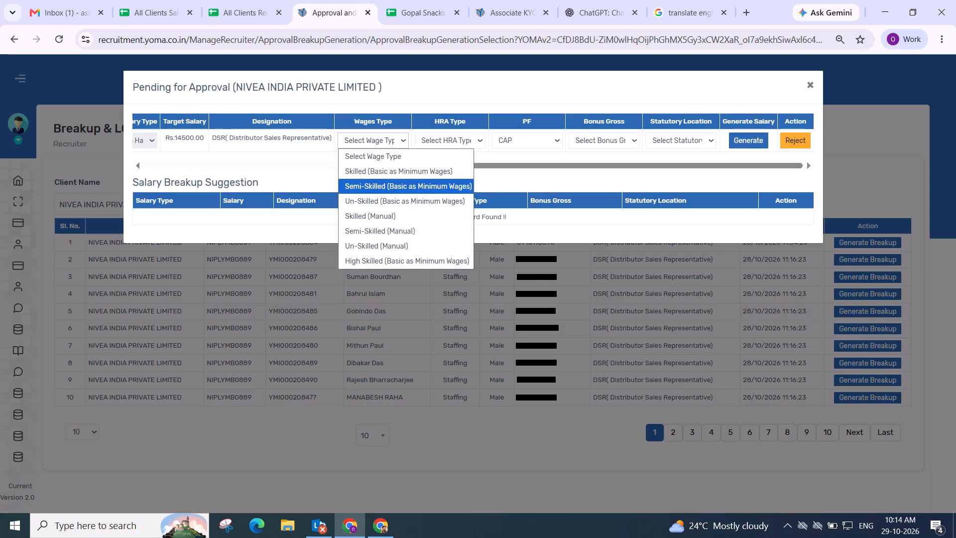
{"action": "left_click", "coordinate": [368, 191]}
{"action": "left_click_drag", "start_coordinate": [435, 141], "coordinate": [435, 155]}
{"action": "left_click", "coordinate": [439, 168]}
{"action": "left_click", "coordinate": [598, 134]}
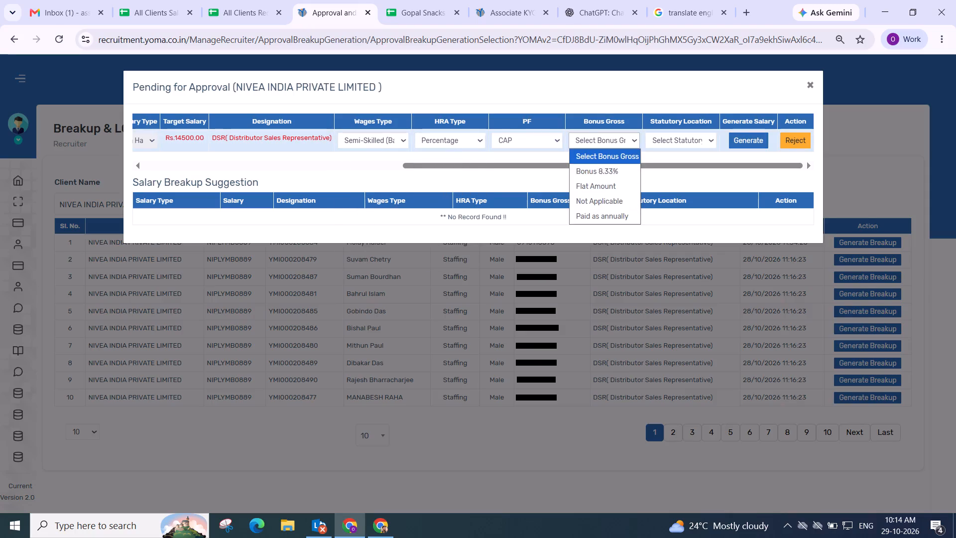
{"action": "left_click", "coordinate": [603, 168]}
{"action": "left_click", "coordinate": [668, 138]}
{"action": "left_click", "coordinate": [672, 182]}
{"action": "left_click", "coordinate": [740, 134]}
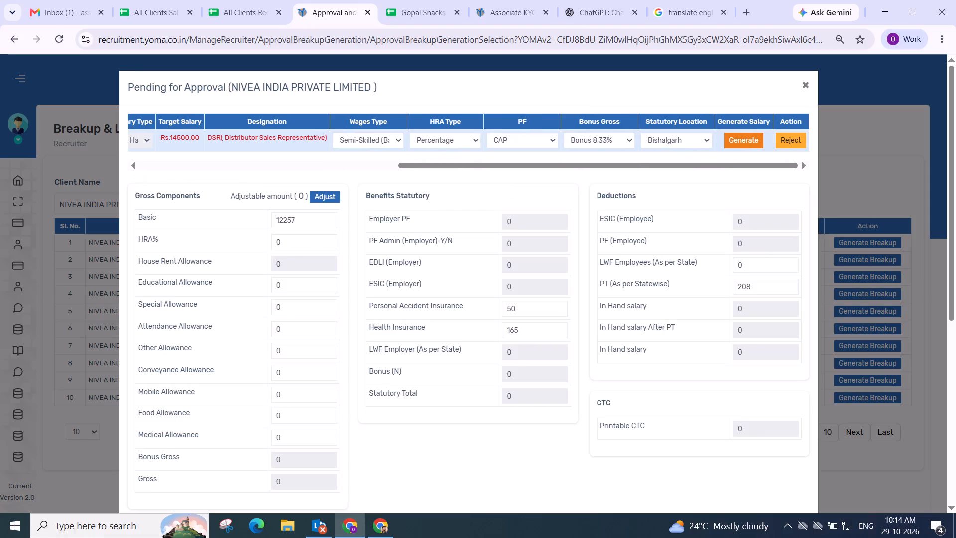
Adjust this Dibrugarh DSR's breakup to match the 14500 in-hand target salary, and save it without extra offer letter content.
{"action": "left_click", "coordinate": [309, 198]}
{"action": "left_click", "coordinate": [323, 196]}
{"action": "scroll", "coordinate": [330, 193], "scroll_direction": "down", "scroll_amount": 3}
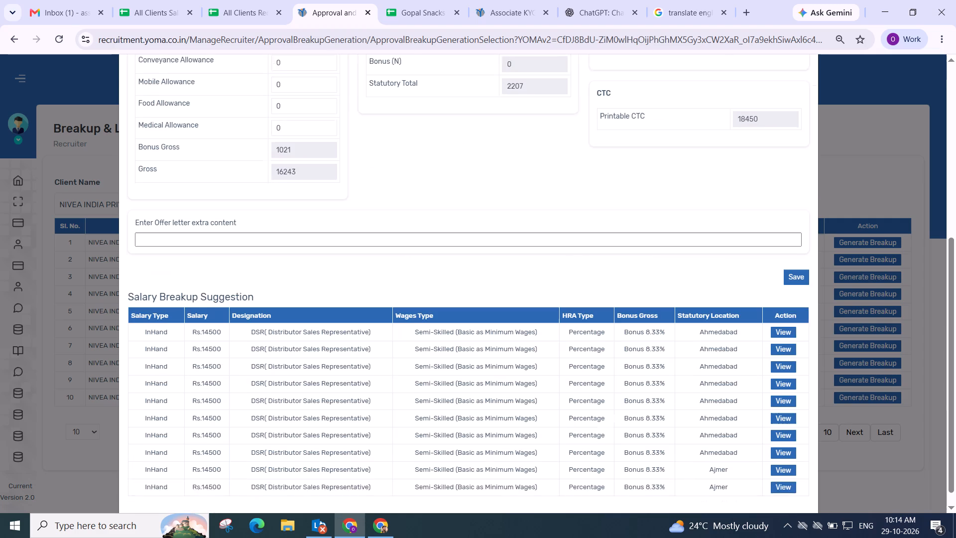
{"action": "left_click_drag", "start_coordinate": [511, 171], "coordinate": [563, 191]}
{"action": "left_click", "coordinate": [785, 260]}
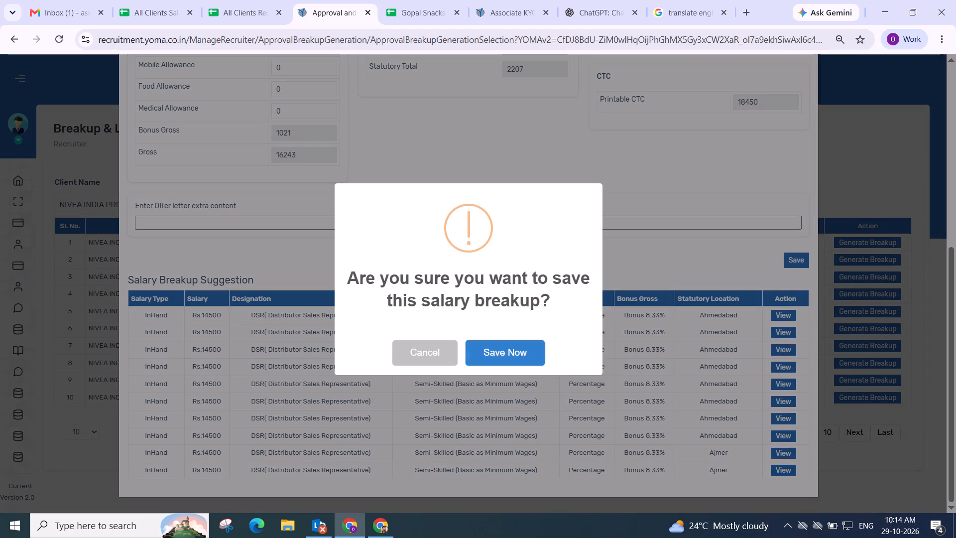
{"action": "left_click", "coordinate": [483, 354]}
Generate the next Dibrugarh DSR's Rs.14500 breakup, listed second, using Semi-Skilled (Basic as Minimum Wages), Percentage HRA, Bonus 8.33% and statutory location Bishalgarh.
{"action": "scroll", "coordinate": [489, 310], "scroll_direction": "up", "scroll_amount": 4}
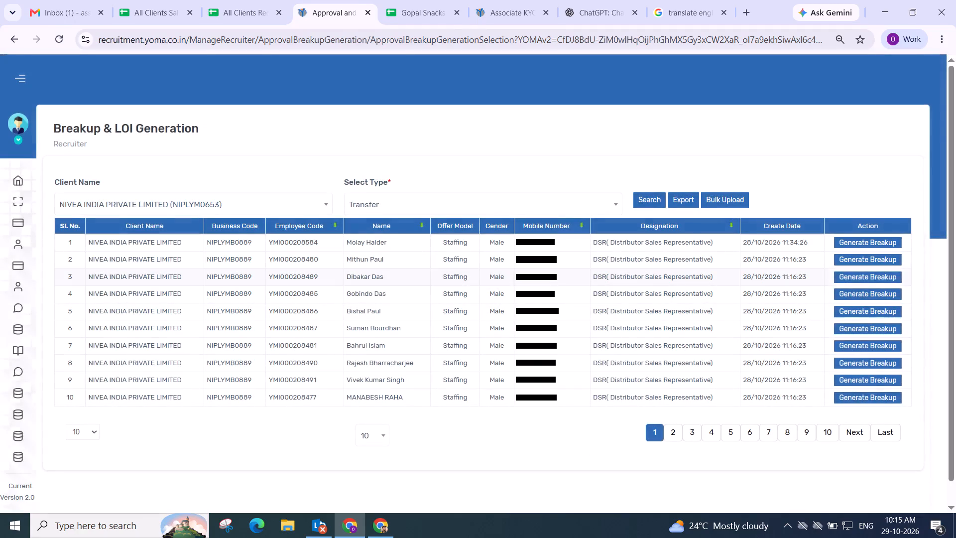
{"action": "left_click", "coordinate": [864, 262]}
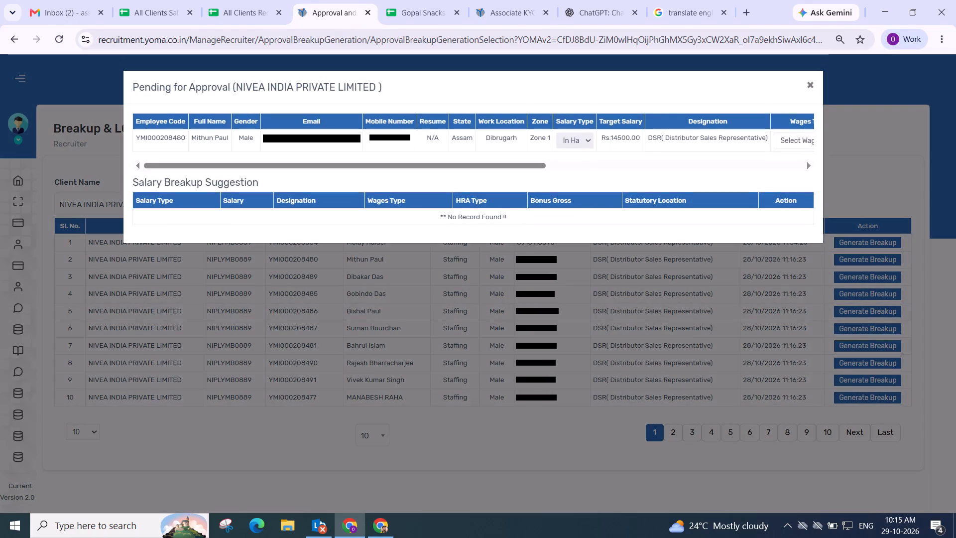
{"action": "left_click_drag", "start_coordinate": [283, 164], "coordinate": [954, 158]}
{"action": "left_click", "coordinate": [374, 145]}
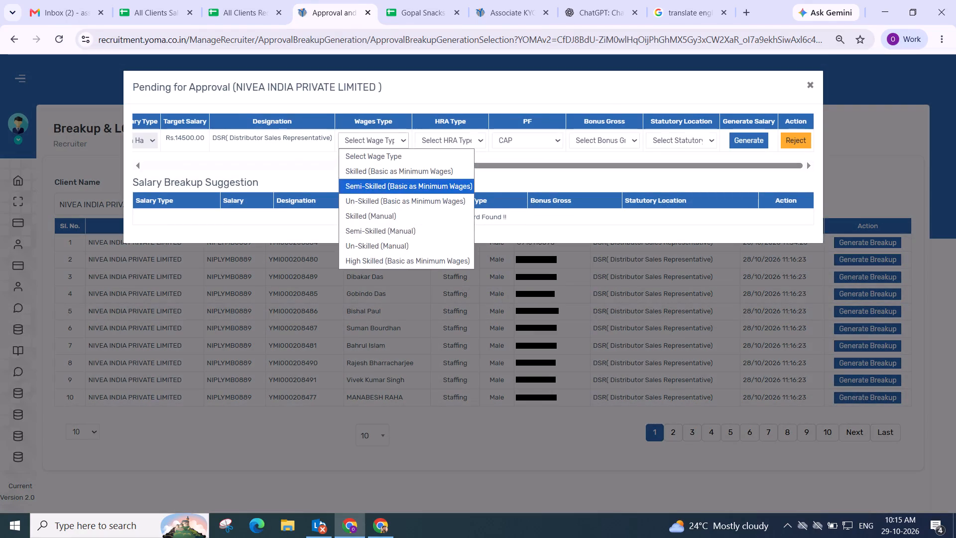
{"action": "left_click", "coordinate": [380, 185]}
{"action": "left_click", "coordinate": [459, 141]}
{"action": "left_click_drag", "start_coordinate": [462, 162], "coordinate": [457, 166]}
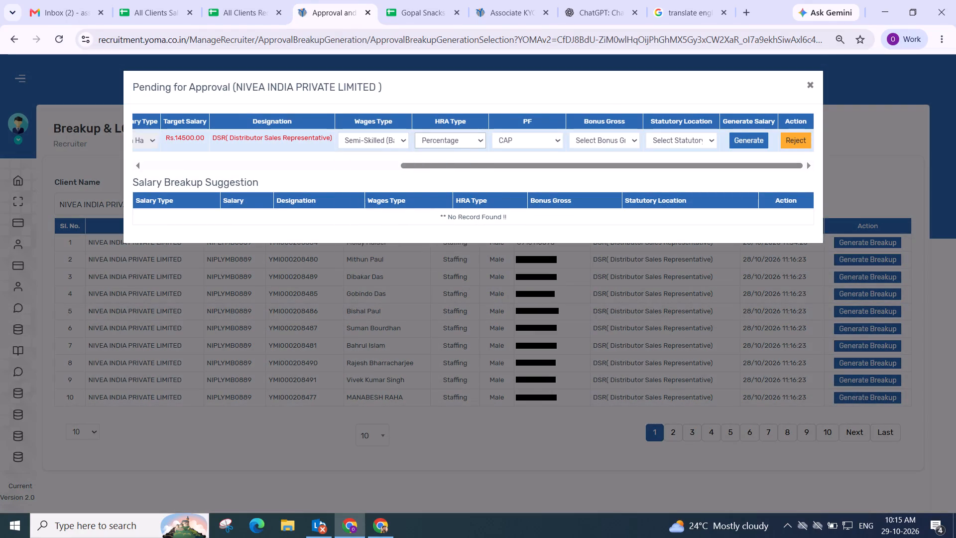
{"action": "left_click", "coordinate": [458, 140]}
{"action": "left_click", "coordinate": [455, 167]}
{"action": "left_click", "coordinate": [597, 138]}
{"action": "left_click", "coordinate": [598, 171]}
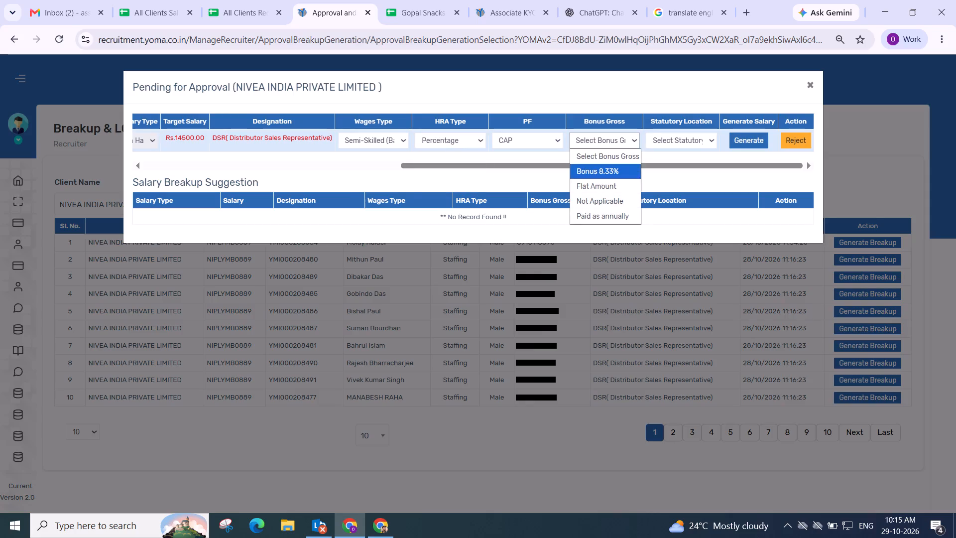
{"action": "left_click", "coordinate": [677, 145]}
{"action": "left_click", "coordinate": [672, 182]}
{"action": "left_click", "coordinate": [752, 137]}
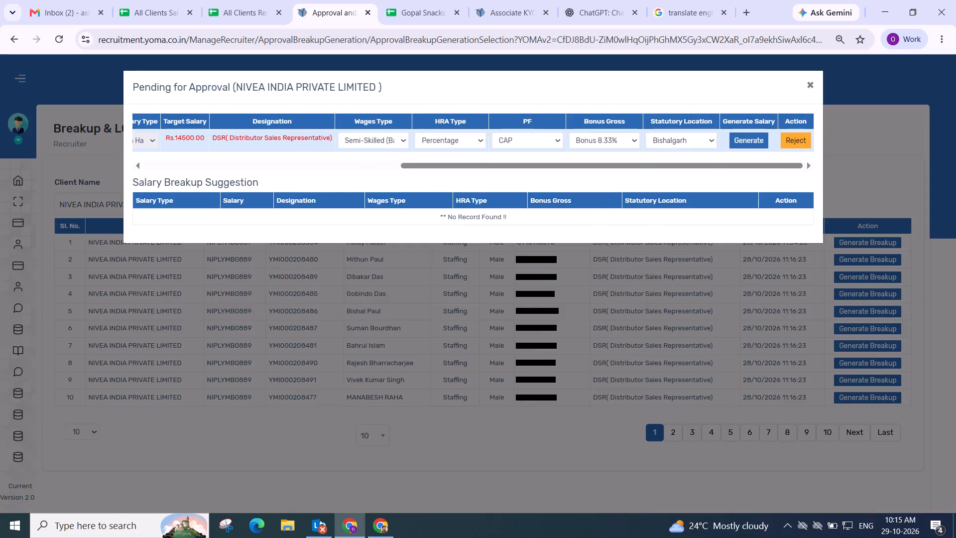
Adjust this second Dibrugarh DSR's breakup to match the 14500 in-hand target salary, and save it without extra offer letter content.
{"action": "left_click", "coordinate": [326, 197]}
{"action": "scroll", "coordinate": [326, 197], "scroll_direction": "down", "scroll_amount": 2}
{"action": "left_click_drag", "start_coordinate": [491, 185], "coordinate": [517, 189]}
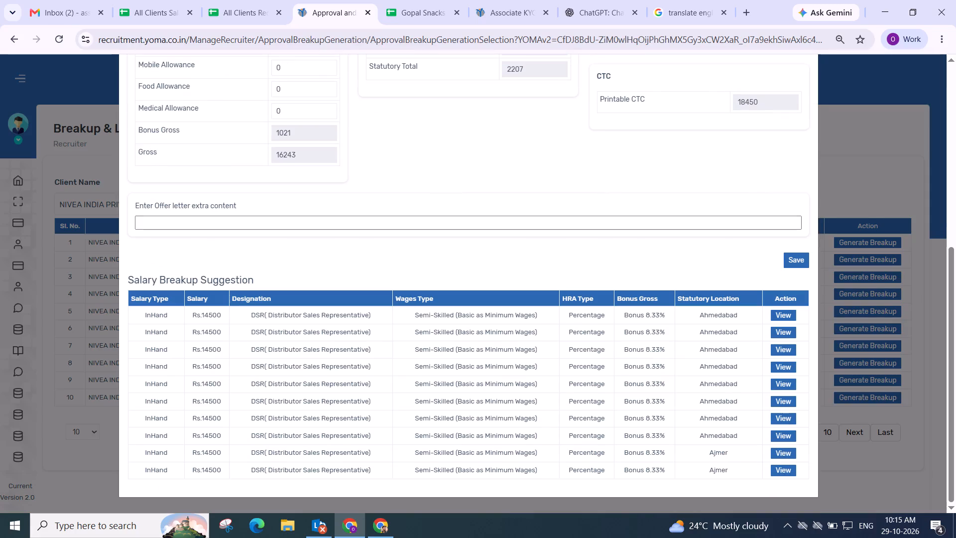
{"action": "left_click", "coordinate": [793, 254]}
{"action": "left_click", "coordinate": [523, 358]}
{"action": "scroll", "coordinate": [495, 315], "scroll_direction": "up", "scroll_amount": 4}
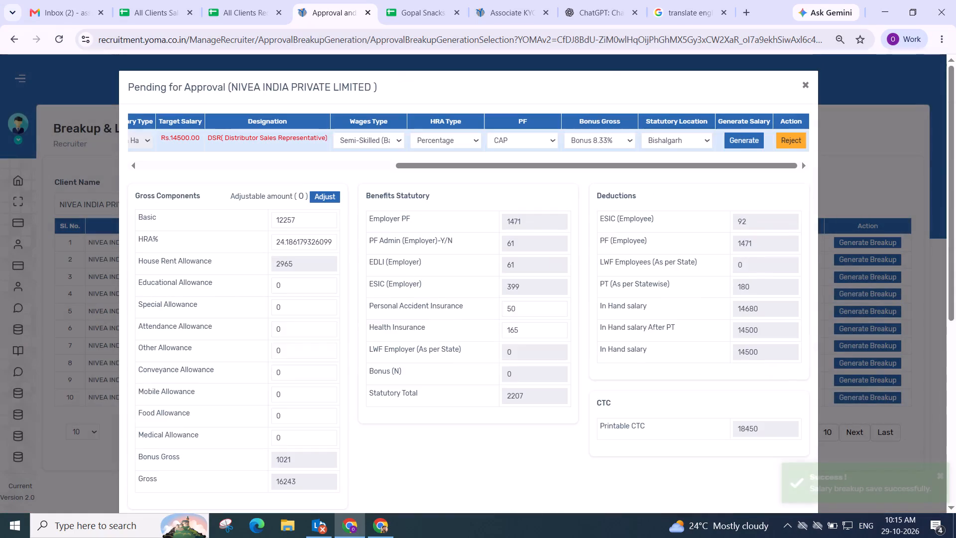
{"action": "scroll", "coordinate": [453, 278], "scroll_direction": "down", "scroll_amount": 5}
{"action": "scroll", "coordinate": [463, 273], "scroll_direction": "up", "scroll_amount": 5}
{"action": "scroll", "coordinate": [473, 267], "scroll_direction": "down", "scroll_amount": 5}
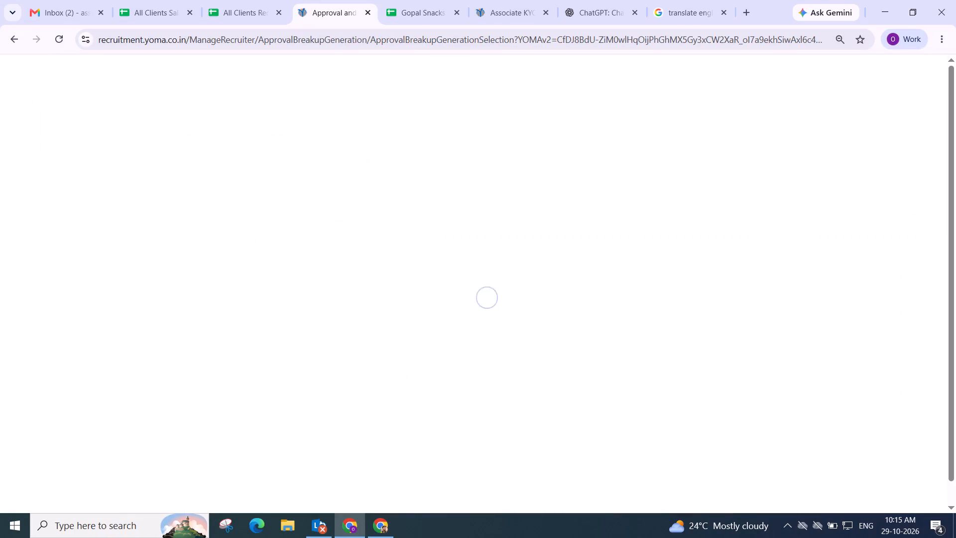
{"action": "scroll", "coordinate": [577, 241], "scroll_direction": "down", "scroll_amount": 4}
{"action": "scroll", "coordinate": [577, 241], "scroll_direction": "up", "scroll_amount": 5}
Generate the second-listed DSR's Rs.15000 breakup using Semi-Skilled (Basic as Minimum Wages), Percentage HRA, Bonus 8.33% and statutory location Bishalgarh.
{"action": "left_click", "coordinate": [886, 260]}
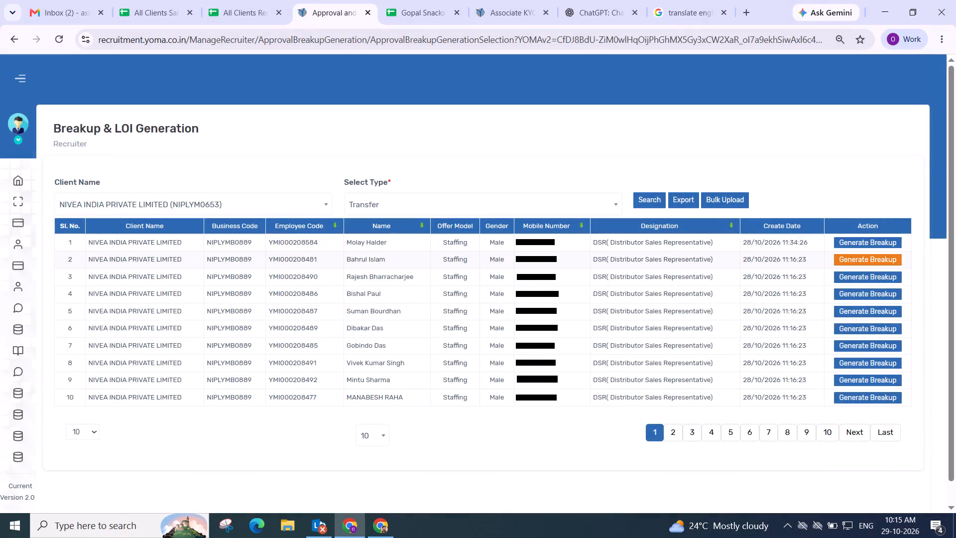
{"action": "left_click_drag", "start_coordinate": [297, 165], "coordinate": [937, 181]}
{"action": "left_click", "coordinate": [369, 139]}
{"action": "left_click", "coordinate": [372, 180]}
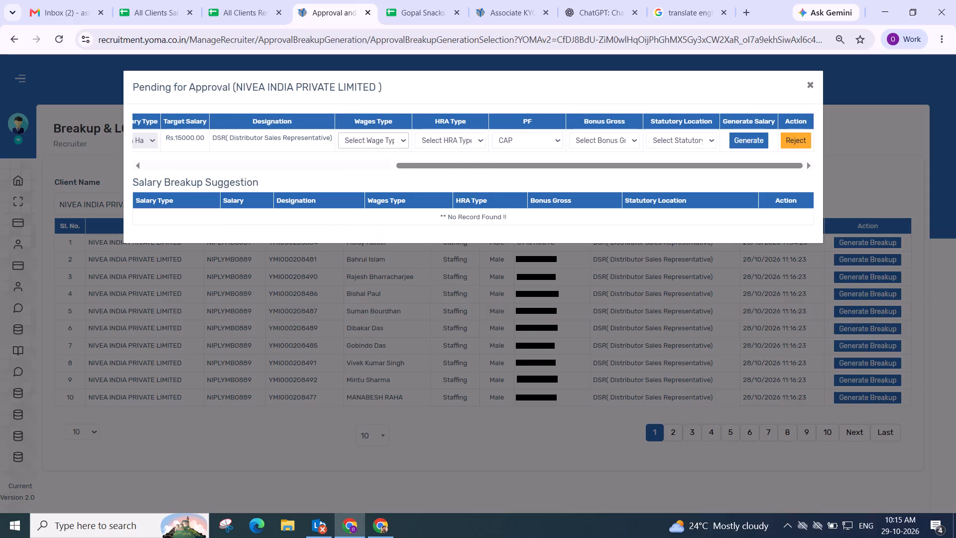
{"action": "left_click", "coordinate": [468, 134]}
{"action": "left_click", "coordinate": [465, 174]}
{"action": "left_click", "coordinate": [599, 137]}
{"action": "left_click", "coordinate": [602, 172]}
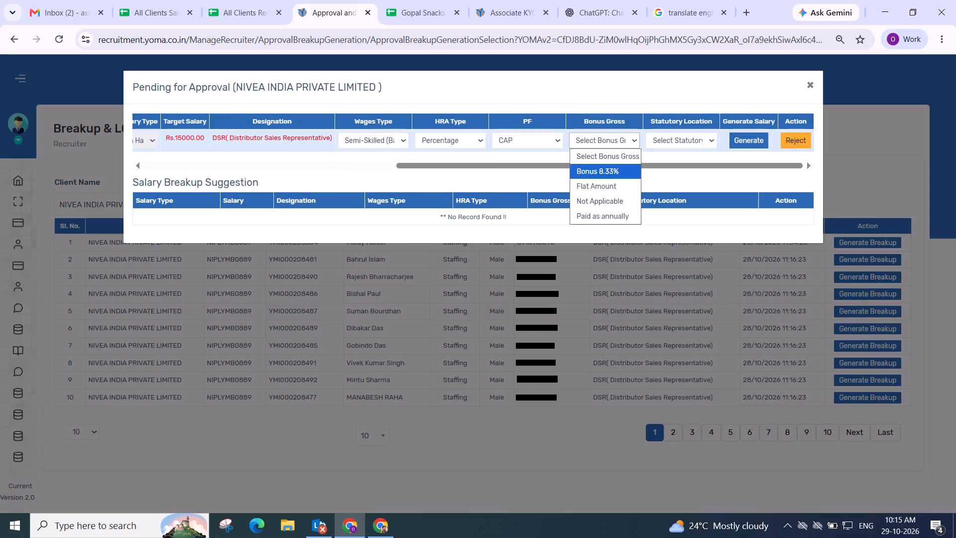
{"action": "left_click", "coordinate": [671, 154]}
{"action": "left_click", "coordinate": [687, 141]}
{"action": "left_click", "coordinate": [679, 184]}
{"action": "left_click", "coordinate": [737, 148]}
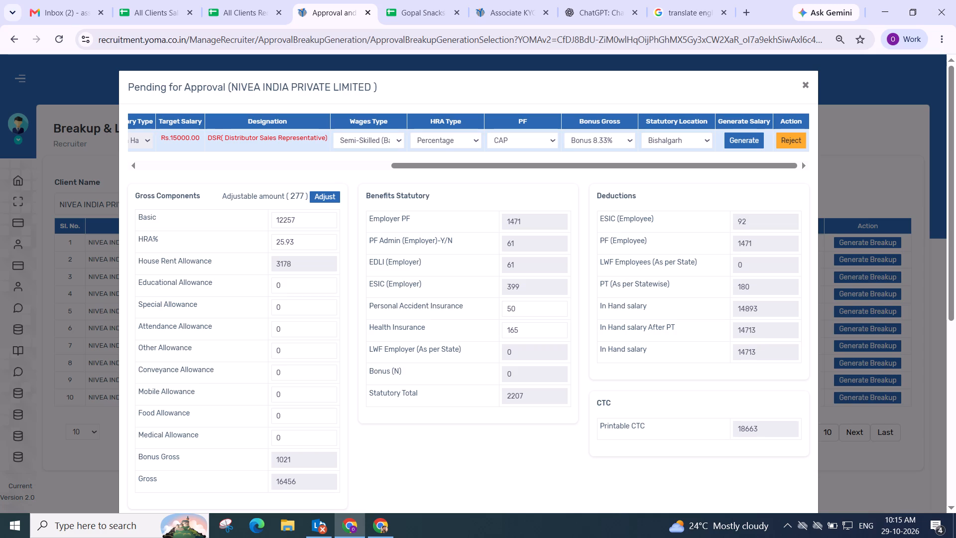
Adjust the Rs.15000 DSR's breakup to match the in-hand target salary, and save it without extra offer letter content.
{"action": "left_click", "coordinate": [322, 195]}
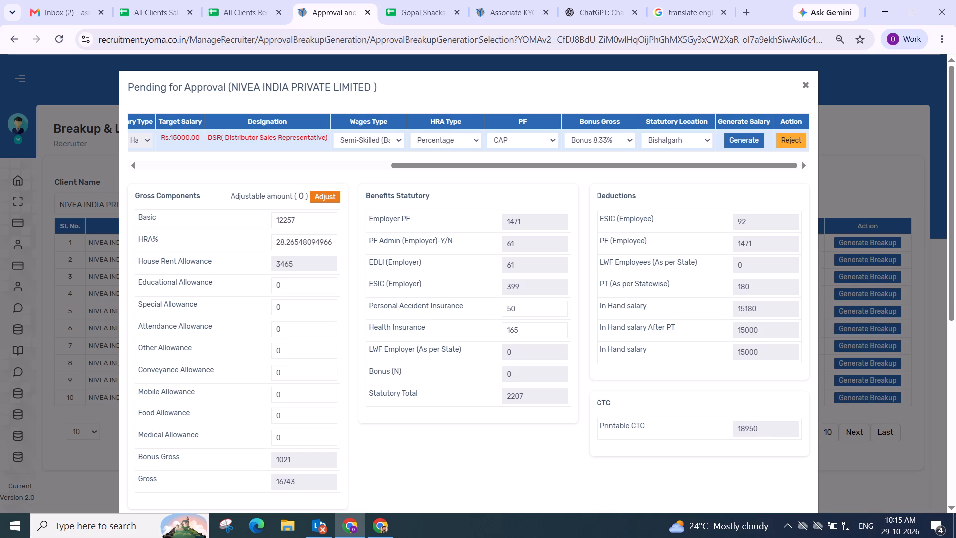
{"action": "scroll", "coordinate": [364, 257], "scroll_direction": "down", "scroll_amount": 3}
{"action": "left_click", "coordinate": [558, 202]}
{"action": "left_click", "coordinate": [797, 265]}
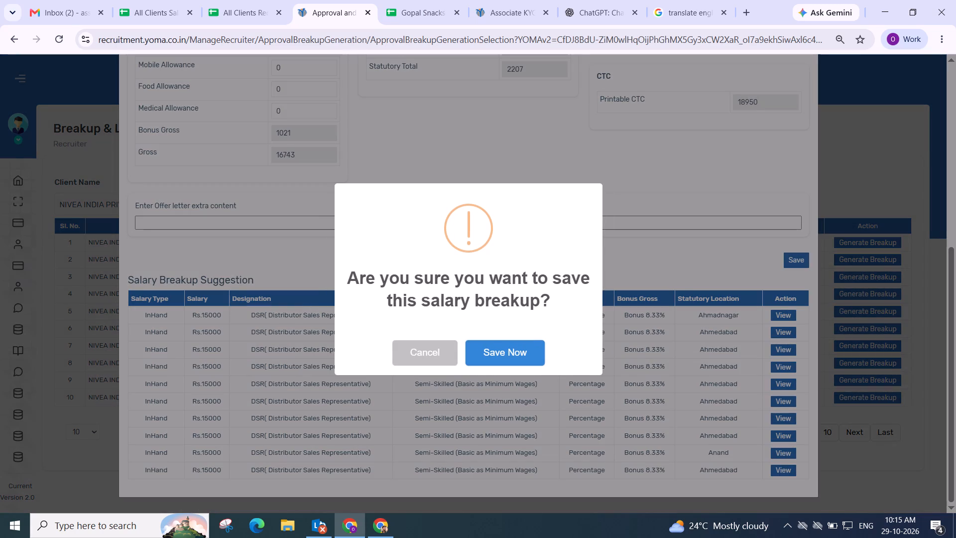
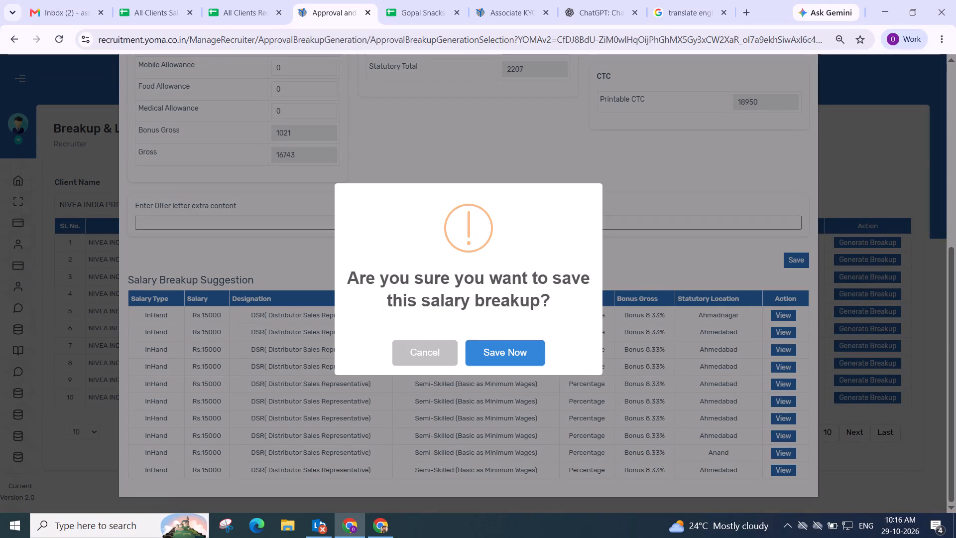
Confirm saving the adjusted Rs.15000 DSR's salary breakup.
{"action": "left_click", "coordinate": [508, 348]}
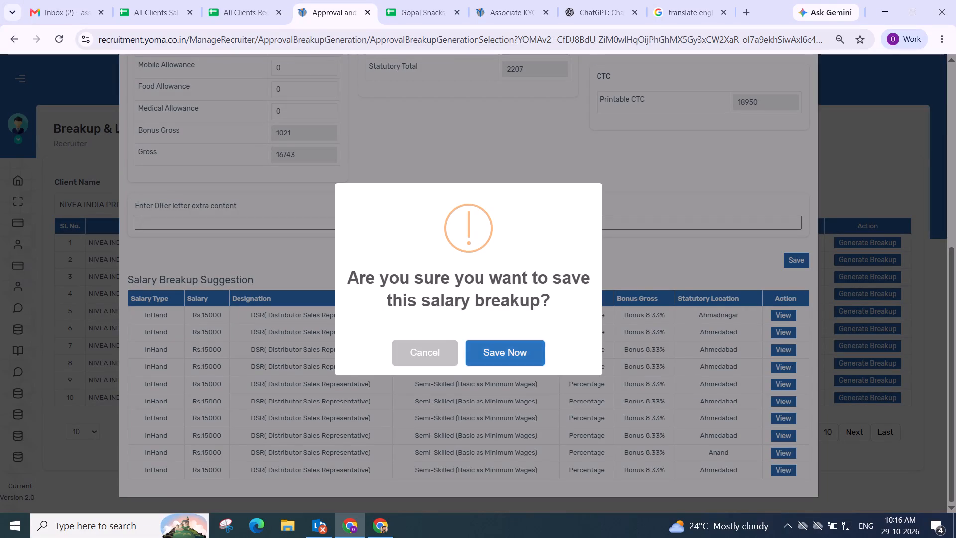
{"action": "scroll", "coordinate": [478, 241], "scroll_direction": "up", "scroll_amount": 3}
{"action": "scroll", "coordinate": [379, 220], "scroll_direction": "down", "scroll_amount": 4}
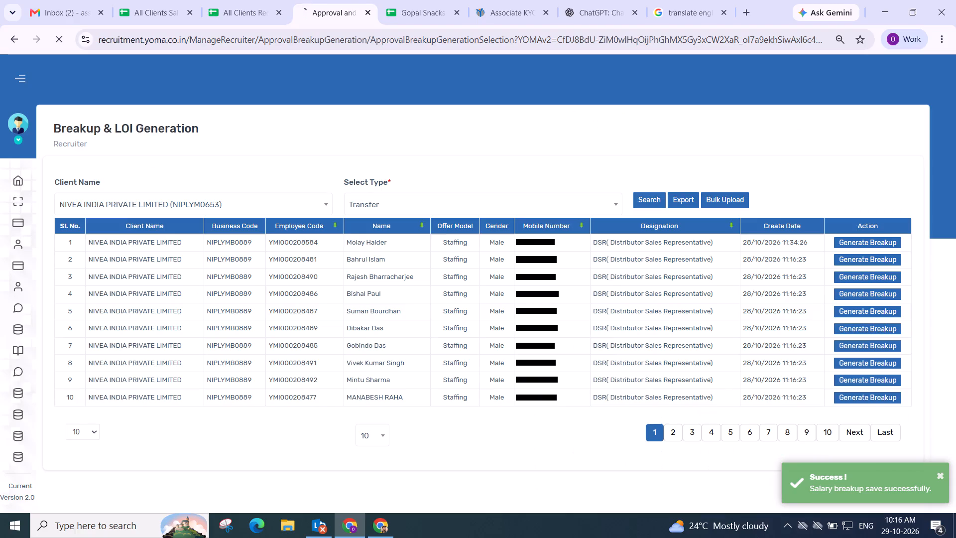
Generate the second-listed Silchar DSR's Rs.16500 breakup using Semi-Skilled (Basic as Minimum Wages), Percentage HRA, Bonus 8.33% and statutory location Bishalgarh.
{"action": "scroll", "coordinate": [438, 215], "scroll_direction": "down", "scroll_amount": 4}
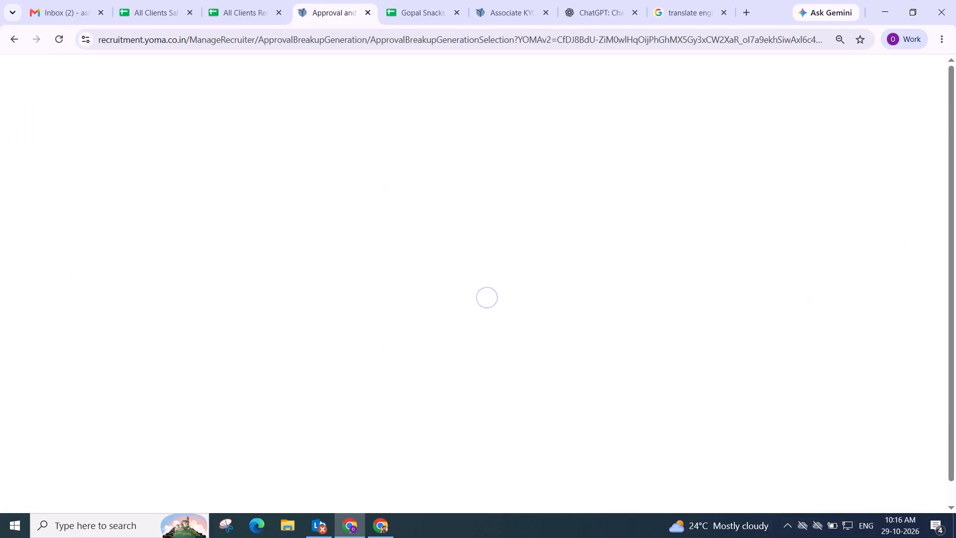
{"action": "left_click", "coordinate": [869, 259]}
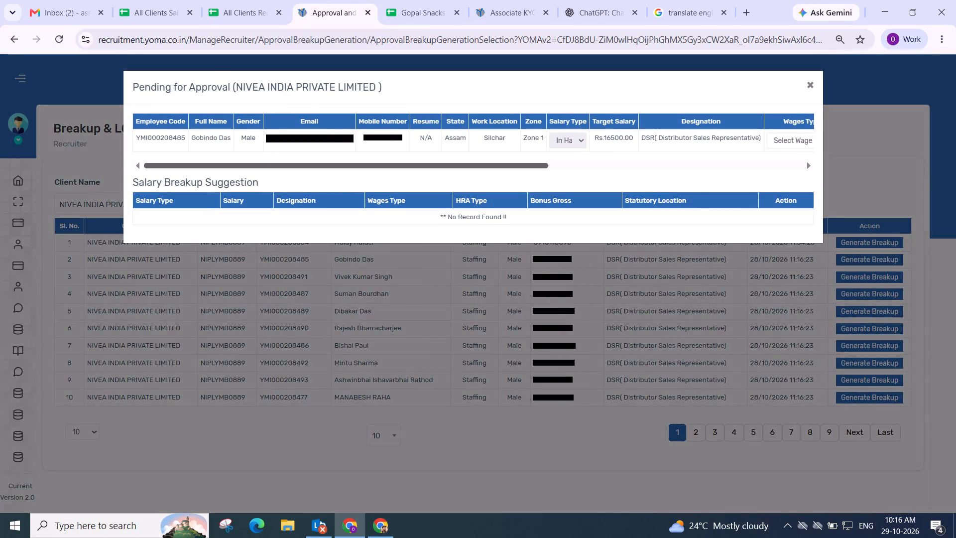
{"action": "left_click_drag", "start_coordinate": [381, 163], "coordinate": [884, 153]}
{"action": "left_click", "coordinate": [375, 141]}
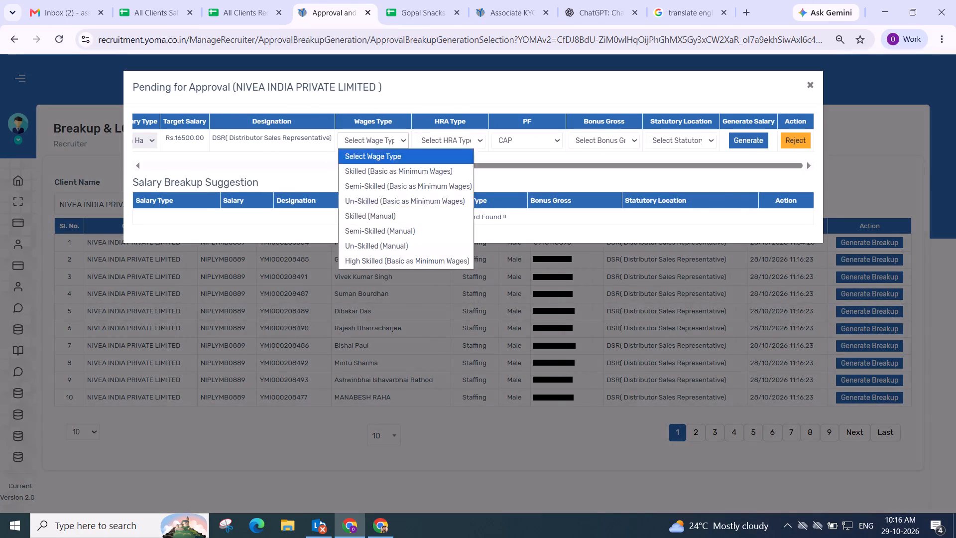
{"action": "left_click_drag", "start_coordinate": [389, 189], "coordinate": [396, 188]}
{"action": "left_click_drag", "start_coordinate": [437, 142], "coordinate": [437, 155]}
{"action": "left_click", "coordinate": [437, 167]}
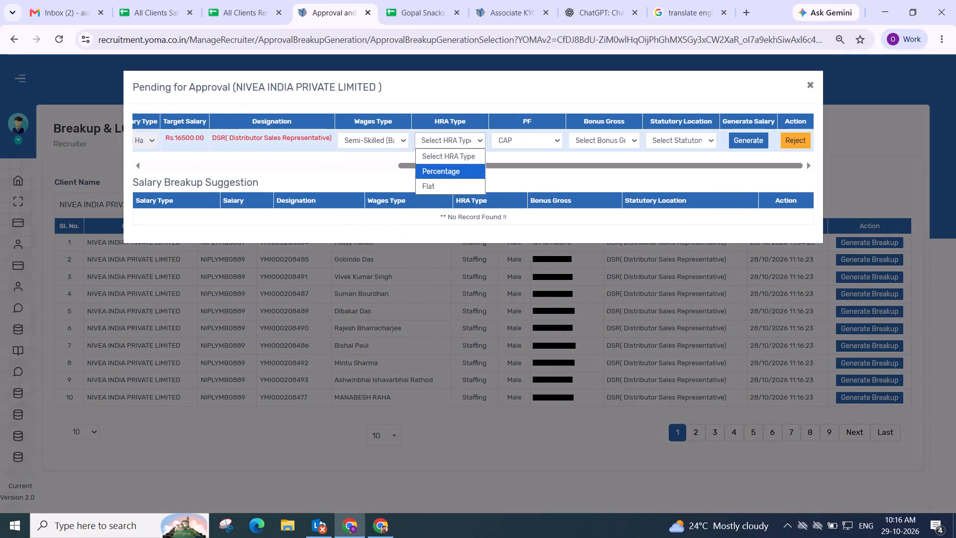
{"action": "left_click", "coordinate": [596, 140]}
{"action": "left_click", "coordinate": [601, 163]}
{"action": "left_click", "coordinate": [615, 136]}
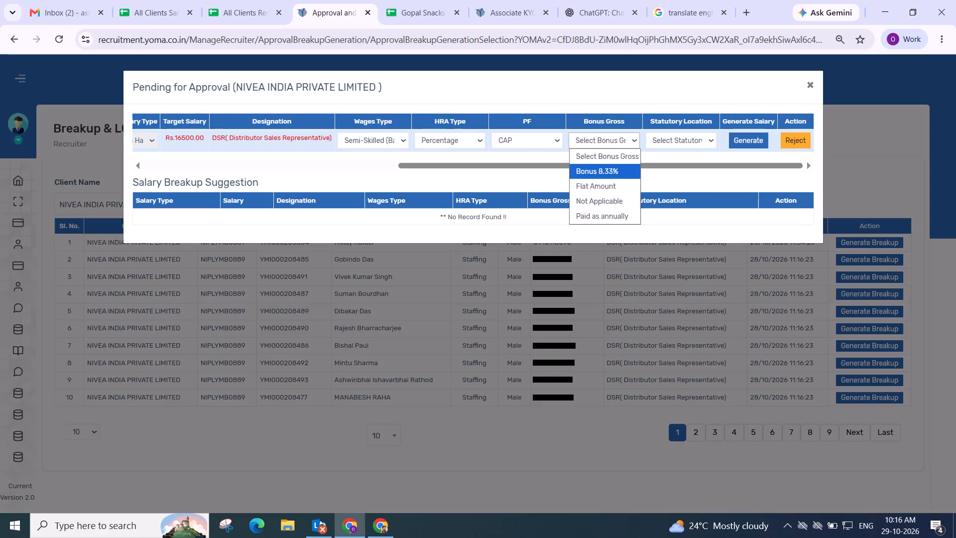
{"action": "left_click", "coordinate": [608, 169]}
{"action": "left_click", "coordinate": [663, 140]}
{"action": "left_click", "coordinate": [673, 192]}
{"action": "left_click", "coordinate": [733, 145]}
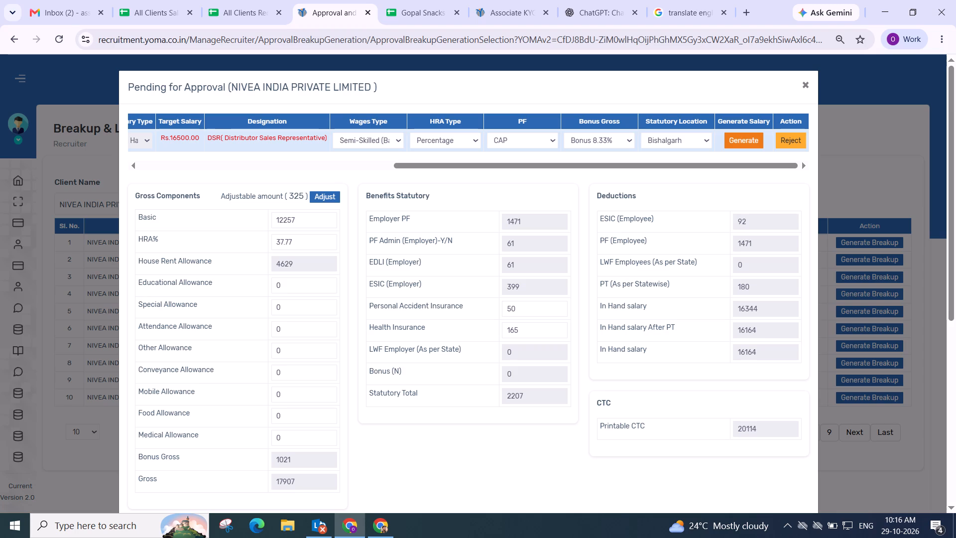
Adjust the Rs.16500 Silchar DSR's breakup to match the in-hand target salary, and save it without extra offer letter content.
{"action": "left_click", "coordinate": [334, 199]}
{"action": "scroll", "coordinate": [334, 198], "scroll_direction": "down", "scroll_amount": 2}
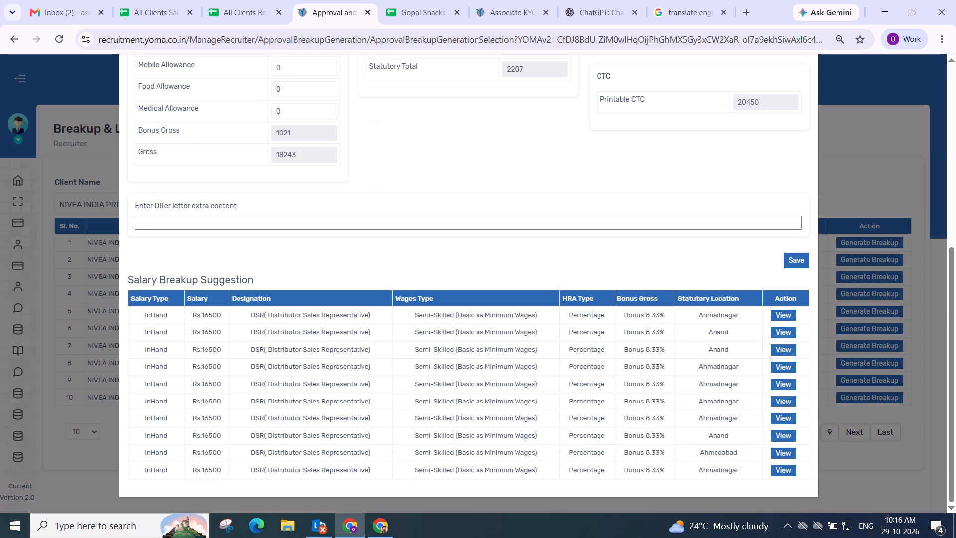
{"action": "left_click_drag", "start_coordinate": [537, 175], "coordinate": [546, 175]}
{"action": "left_click", "coordinate": [793, 260]}
{"action": "left_click", "coordinate": [517, 356]}
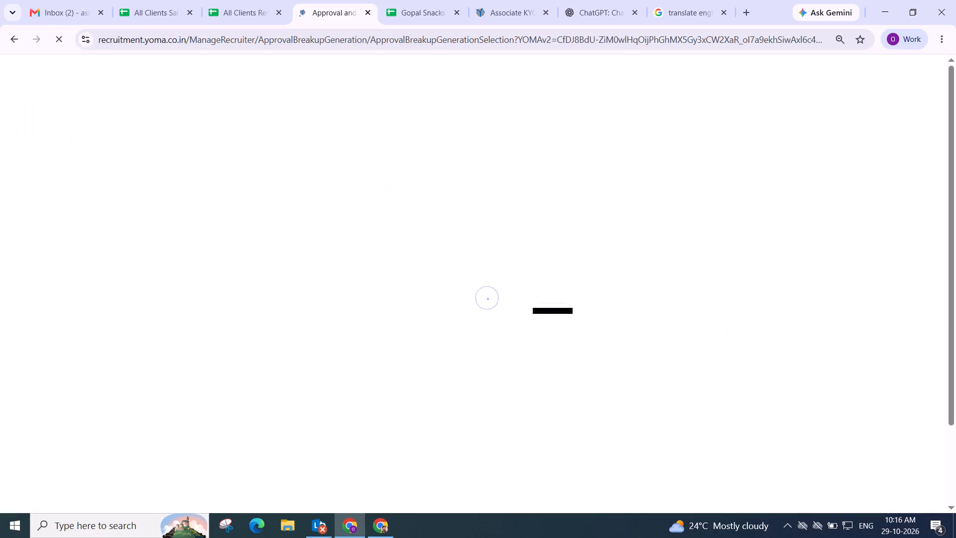
Generate the next second-listed Silchar DSR's Rs.15000 breakup using Semi-Skilled (Basic as Minimum Wages), Percentage HRA, Bonus 8.33% and statutory location Barpeta.
{"action": "scroll", "coordinate": [472, 231], "scroll_direction": "down", "scroll_amount": 2}
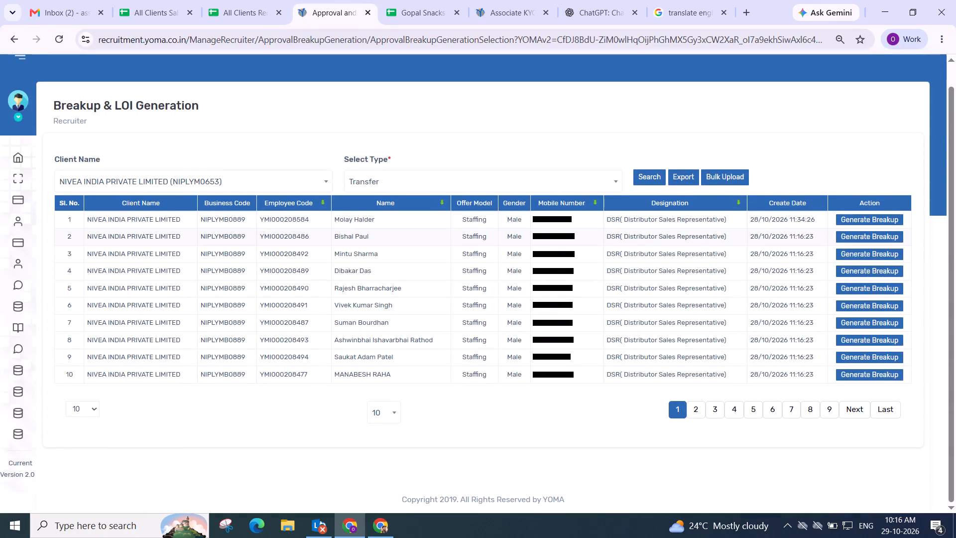
{"action": "left_click", "coordinate": [848, 236]}
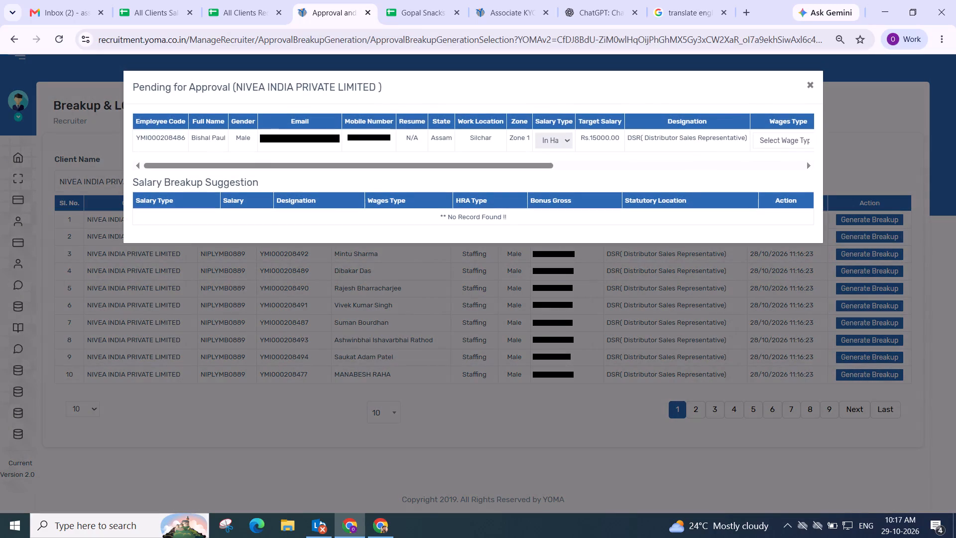
{"action": "left_click_drag", "start_coordinate": [313, 163], "coordinate": [869, 182]}
{"action": "left_click", "coordinate": [370, 143]}
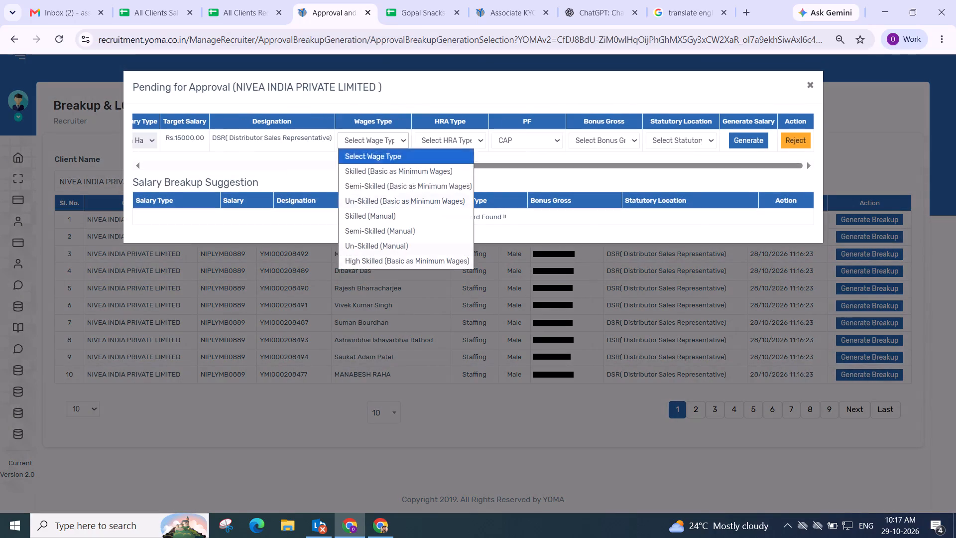
{"action": "left_click_drag", "start_coordinate": [390, 189], "coordinate": [395, 187]}
{"action": "left_click", "coordinate": [450, 142]}
{"action": "left_click", "coordinate": [450, 171]}
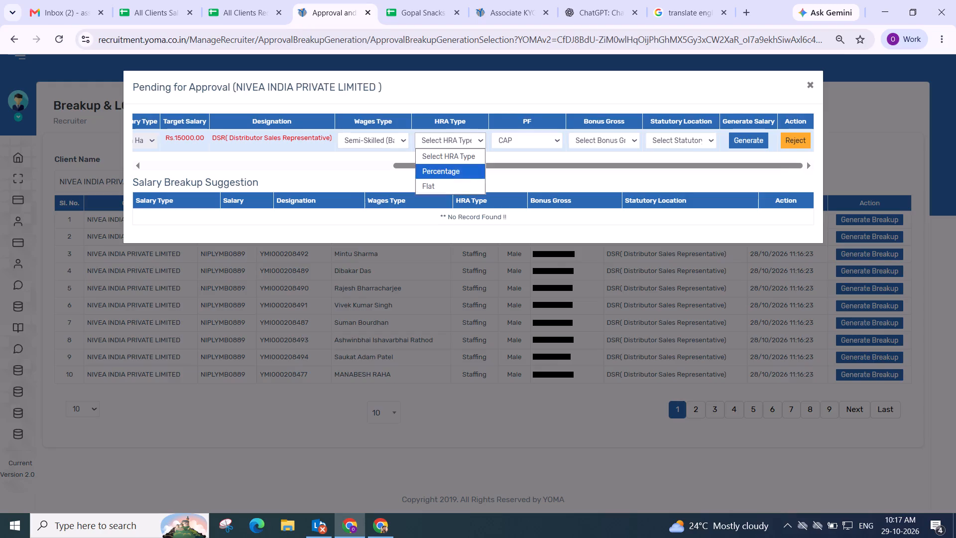
{"action": "left_click", "coordinate": [616, 143]}
{"action": "left_click", "coordinate": [612, 168]}
{"action": "left_click", "coordinate": [674, 148]}
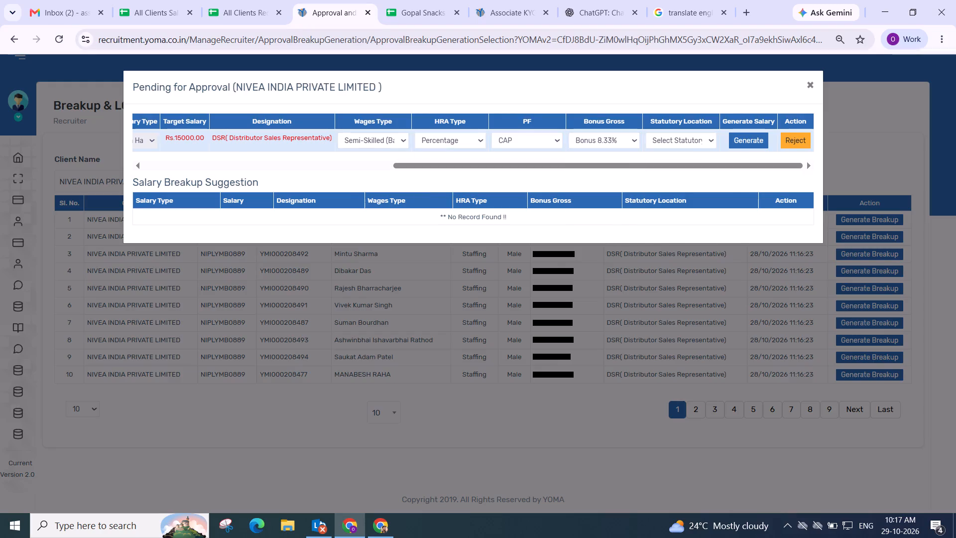
{"action": "left_click", "coordinate": [682, 143]}
{"action": "left_click", "coordinate": [678, 174]}
{"action": "left_click", "coordinate": [732, 141]}
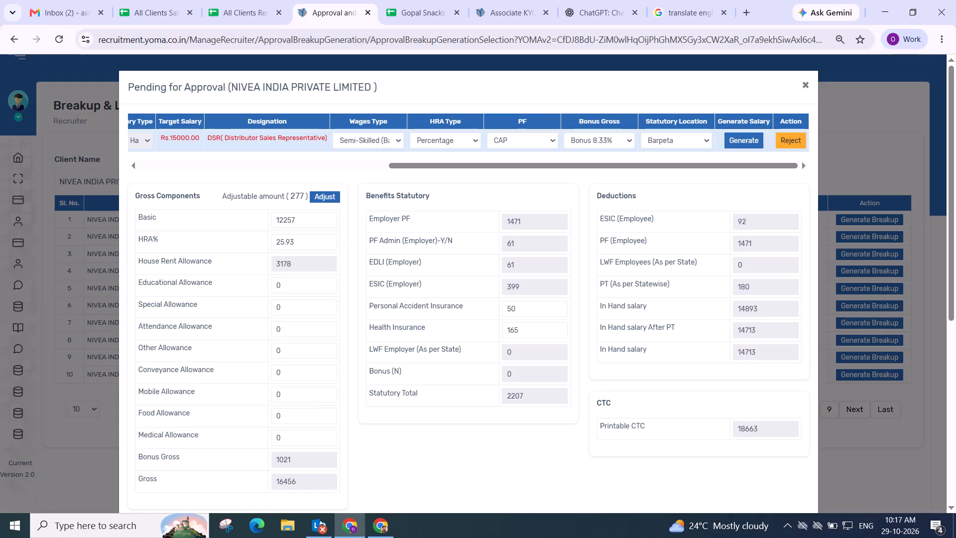
Adjust the Rs.15000 Silchar DSR's breakup to match the in-hand target salary, and save it without extra offer letter content.
{"action": "left_click", "coordinate": [326, 196]}
{"action": "scroll", "coordinate": [331, 192], "scroll_direction": "down", "scroll_amount": 3}
{"action": "left_click_drag", "start_coordinate": [522, 176], "coordinate": [528, 176]}
{"action": "left_click", "coordinate": [789, 259]}
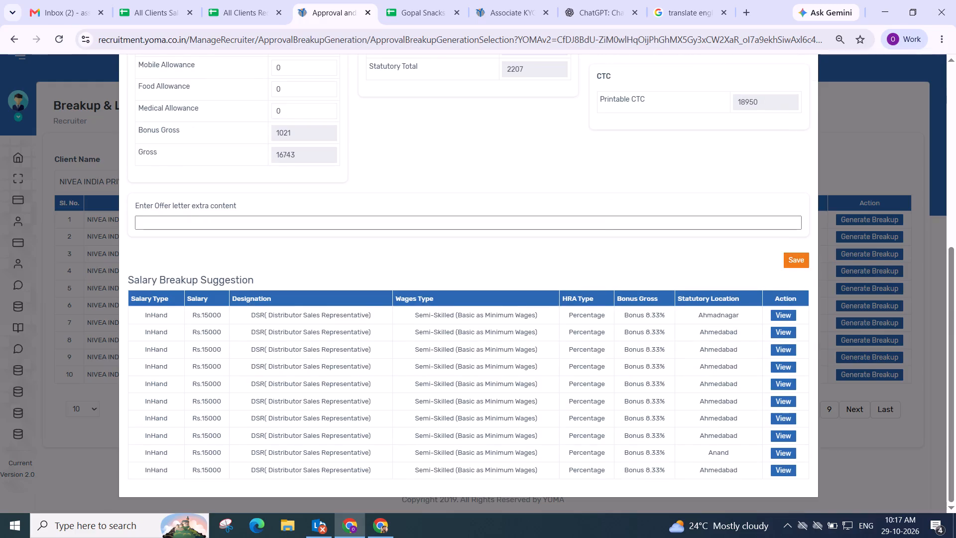
{"action": "left_click", "coordinate": [521, 347]}
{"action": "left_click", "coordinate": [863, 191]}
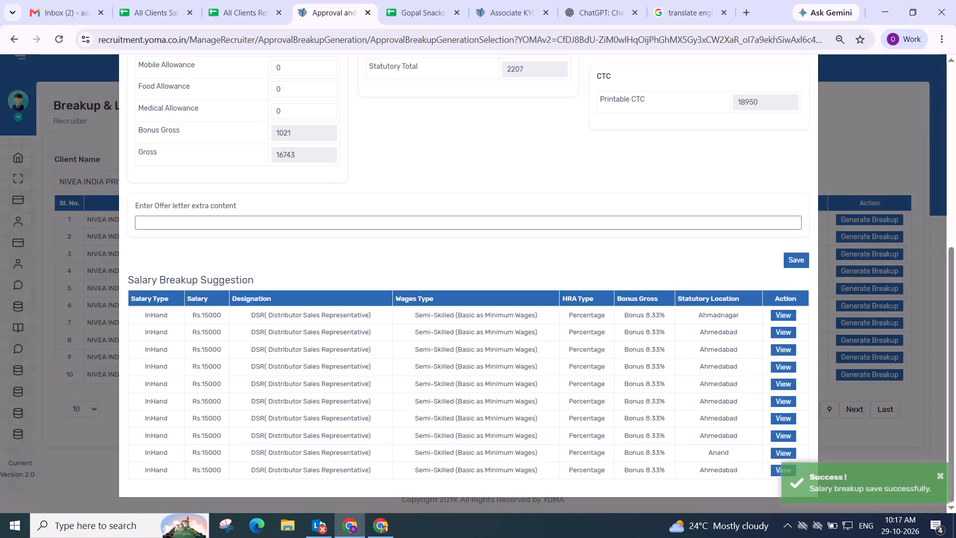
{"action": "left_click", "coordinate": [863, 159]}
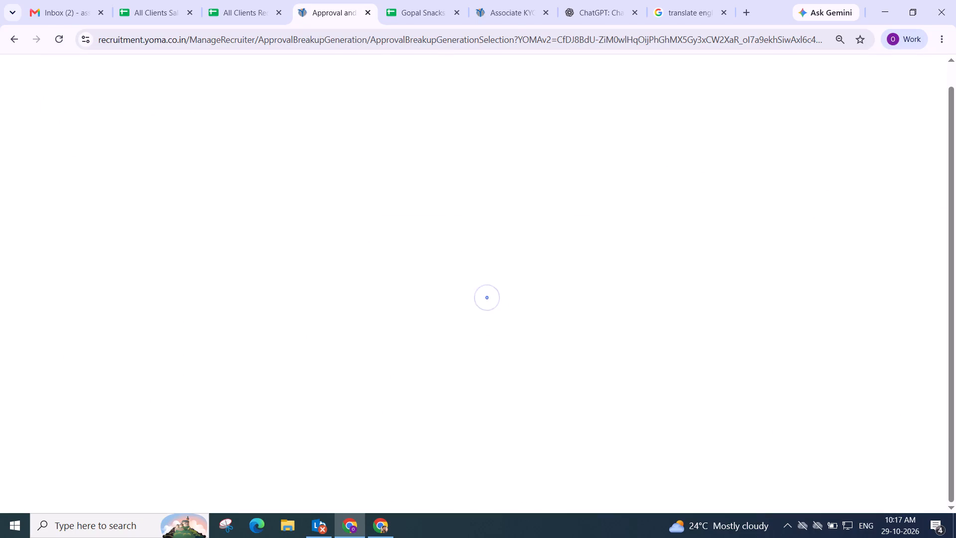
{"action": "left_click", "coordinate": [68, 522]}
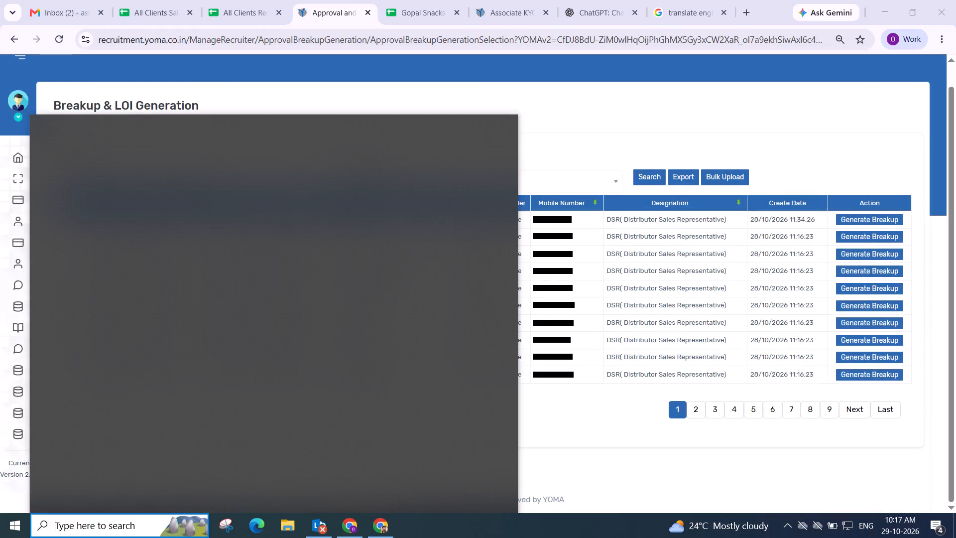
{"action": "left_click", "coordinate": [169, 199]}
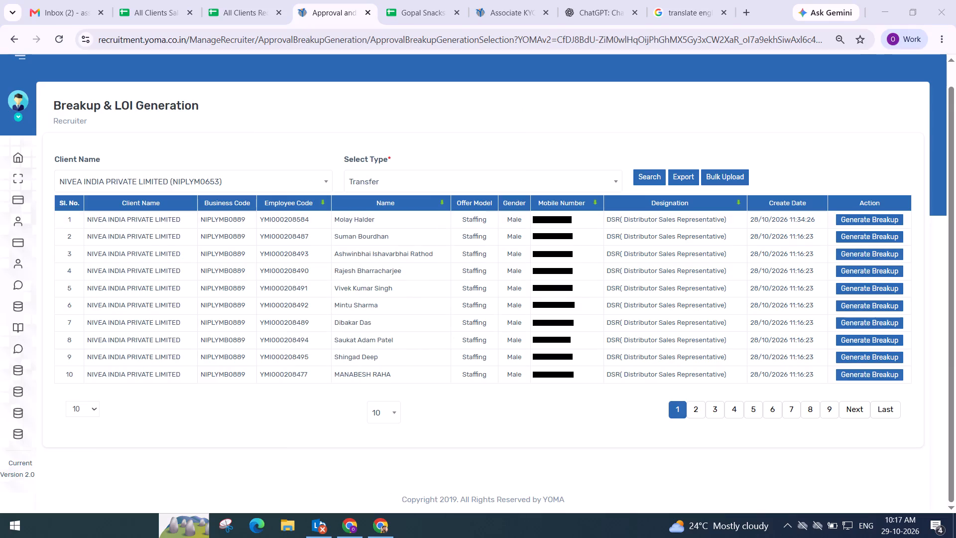